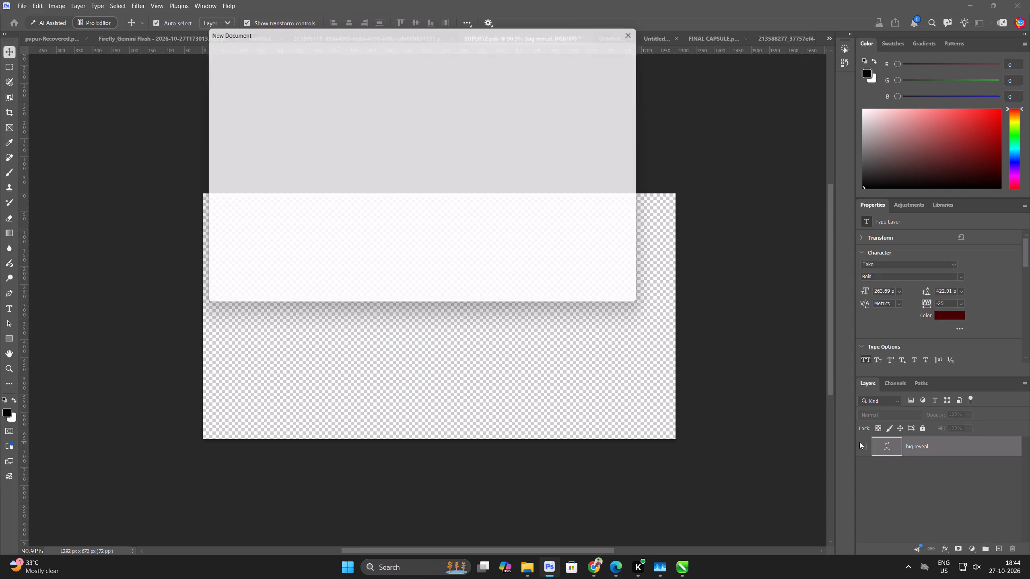
{"action": "double_click", "coordinate": [261, 137]}
{"action": "key", "text": "ctrl+0"}
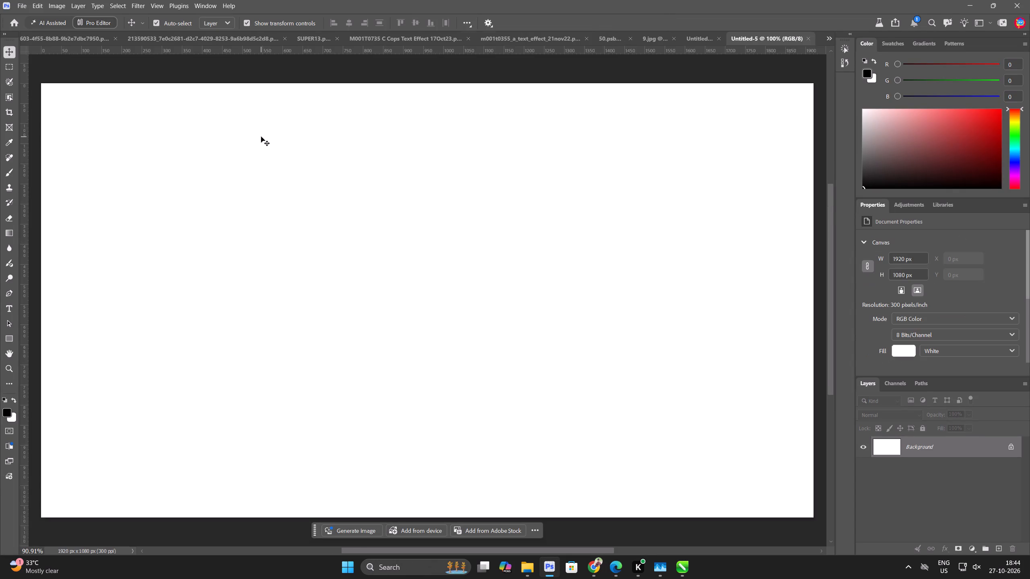
Add a text layer on the blank canvas and paste the "SSR & SIR Election Commission of India" entry from the clipboard history.
{"action": "left_click", "coordinate": [8, 309]}
{"action": "left_click", "coordinate": [320, 339]}
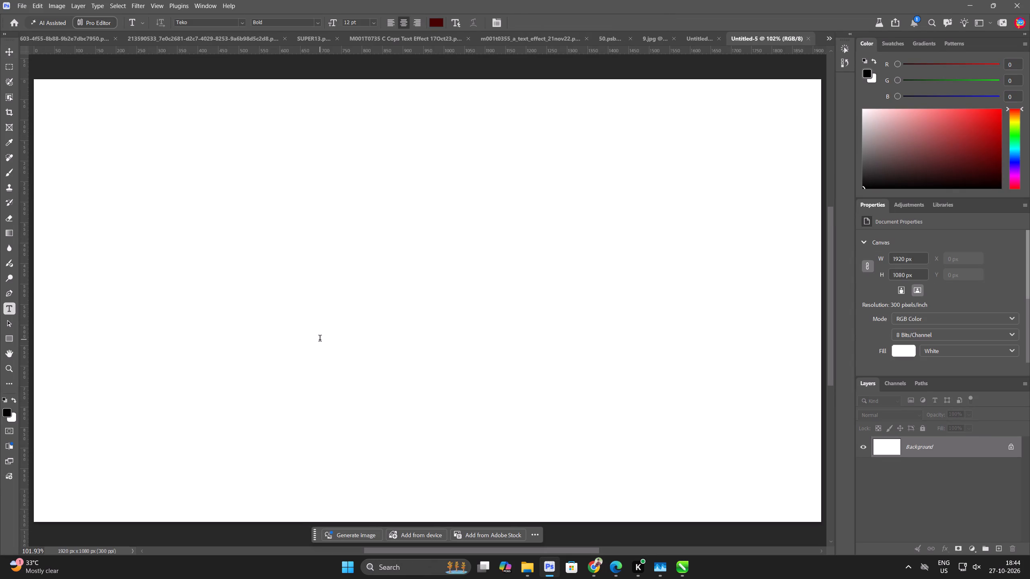
{"action": "key", "text": "super+v"}
{"action": "scroll", "coordinate": [939, 489], "scroll_direction": "down", "scroll_amount": 4}
{"action": "scroll", "coordinate": [939, 491], "scroll_direction": "up", "scroll_amount": 2}
{"action": "left_click", "coordinate": [939, 491]}
{"action": "key", "text": "ctrl+v"}
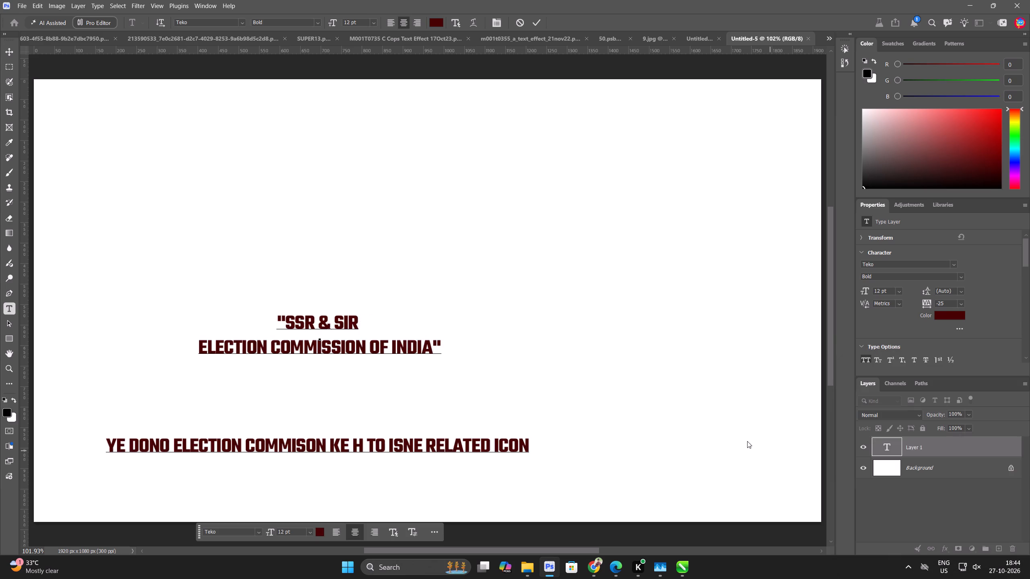
Delete the extra line "ye dono election commison ke h to isne related icon" from the text layer and commit the edit.
{"action": "key", "text": "ctrl+a"}
{"action": "left_click", "coordinate": [496, 438]}
{"action": "left_click_drag", "start_coordinate": [533, 448], "coordinate": [0, 447]}
{"action": "key", "text": "BackSpace"}
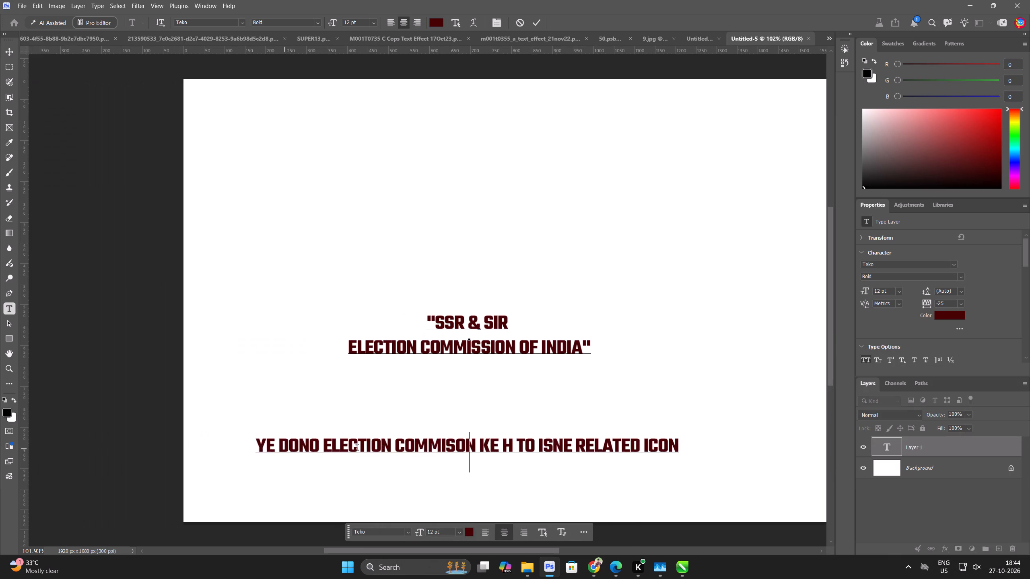
{"action": "key", "text": "Down"}
{"action": "key", "text": "Down"}
{"action": "key", "text": "Down"}
{"action": "key", "text": "Down"}
{"action": "key", "text": "Down"}
{"action": "key", "text": "Down"}
{"action": "key", "text": "Down"}
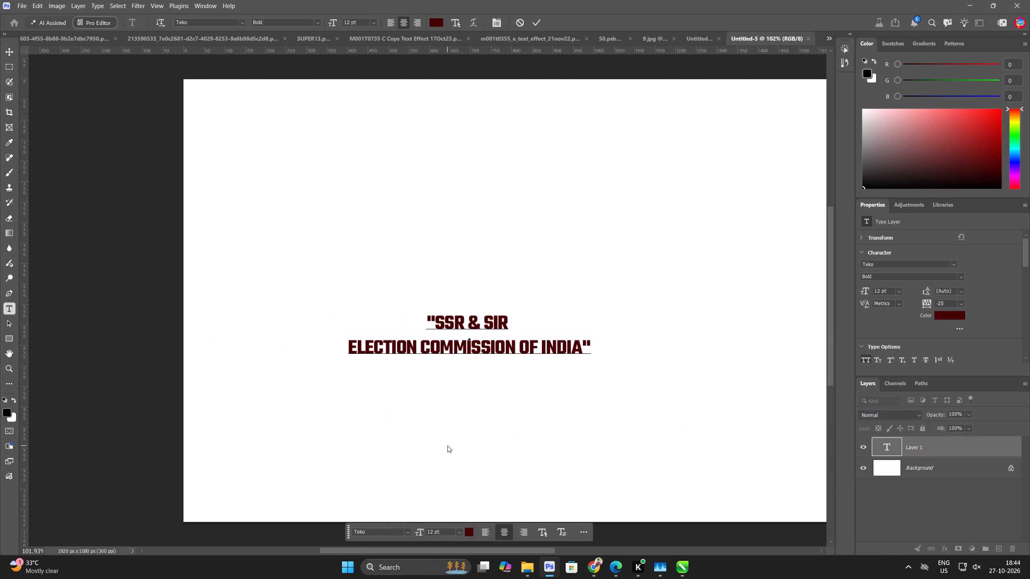
{"action": "key", "text": "Down"}
{"action": "key", "text": "BackSpace"}
{"action": "key", "text": "BackSpace"}
{"action": "key", "text": "BackSpace"}
{"action": "key", "text": "BackSpace"}
{"action": "key", "text": "BackSpace"}
{"action": "key", "text": "BackSpace"}
{"action": "key", "text": "BackSpace"}
{"action": "key", "text": "BackSpace"}
{"action": "key", "text": "BackSpace"}
{"action": "key", "text": "BackSpace"}
{"action": "key", "text": "BackSpace"}
{"action": "key", "text": "BackSpace"}
{"action": "key", "text": "BackSpace"}
{"action": "key", "text": "BackSpace"}
{"action": "key", "text": "BackSpace"}
{"action": "key", "text": "BackSpace"}
{"action": "key", "text": "BackSpace"}
{"action": "key", "text": "BackSpace"}
{"action": "key", "text": "BackSpace"}
{"action": "key", "text": "BackSpace"}
{"action": "key", "text": "BackSpace"}
{"action": "key", "text": "BackSpace"}
{"action": "key", "text": "BackSpace"}
{"action": "key", "text": "BackSpace"}
{"action": "key", "text": "BackSpace"}
{"action": "key", "text": "BackSpace"}
{"action": "key", "text": "BackSpace"}
{"action": "left_click", "coordinate": [12, 48]}
Move the text block higher on the canvas and delete its leftover "write prompt for this thumbnail teacher k" text and blank lines.
{"action": "left_click_drag", "start_coordinate": [452, 351], "coordinate": [468, 204]}
{"action": "left_click", "coordinate": [468, 204]}
{"action": "left_click_drag", "start_coordinate": [468, 204], "coordinate": [468, 207]}
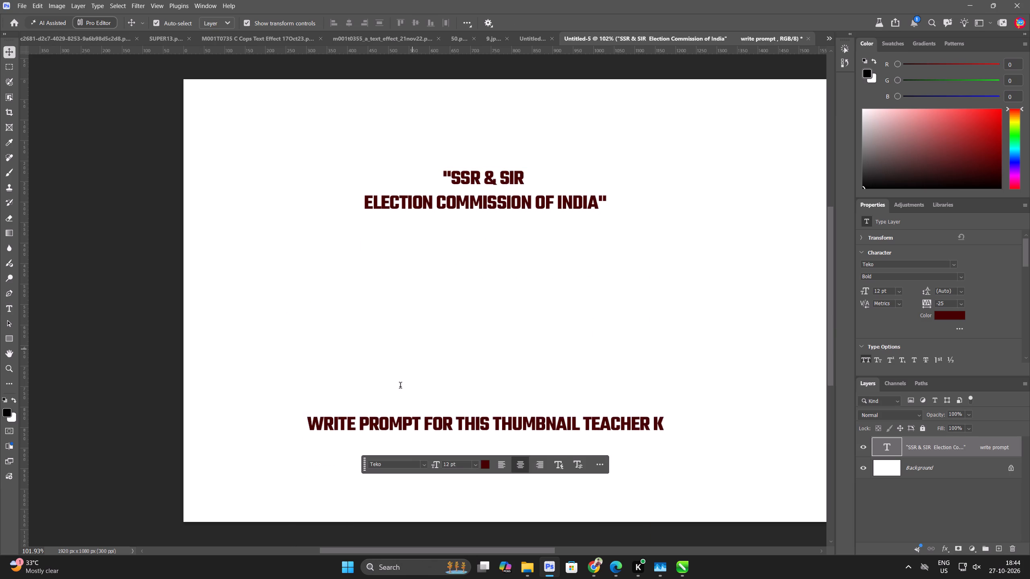
{"action": "left_click", "coordinate": [387, 417]}
{"action": "left_click_drag", "start_coordinate": [304, 424], "coordinate": [677, 431]}
{"action": "key", "text": "BackSpace"}
{"action": "key", "text": "BackSpace"}
{"action": "key", "text": "BackSpace"}
{"action": "key", "text": "BackSpace"}
{"action": "key", "text": "BackSpace"}
{"action": "key", "text": "BackSpace"}
{"action": "key", "text": "BackSpace"}
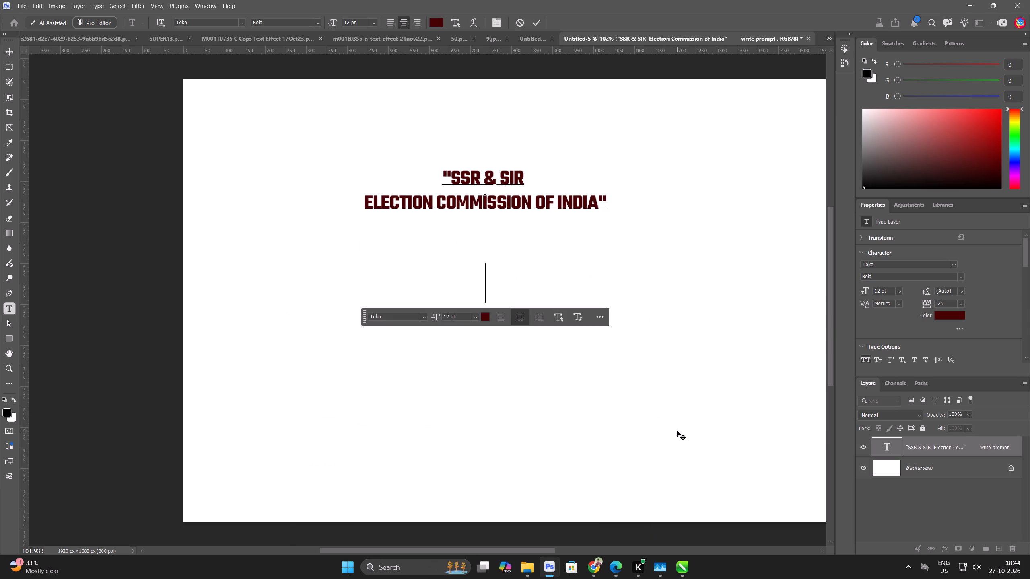
{"action": "key", "text": "BackSpace"}
{"action": "key", "text": "BackSpace"}
{"action": "key", "text": "BackSpace"}
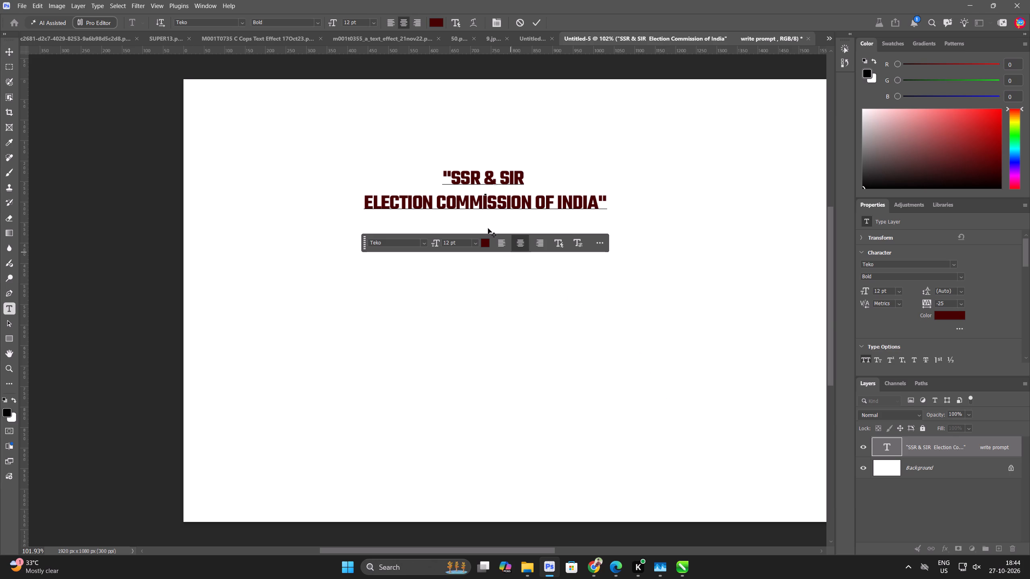
{"action": "scroll", "coordinate": [456, 186], "scroll_direction": "up", "scroll_amount": 2}
{"action": "left_click", "coordinate": [8, 50]}
Move the headline text to the bottom centre of the canvas and enlarge it to about 31.8 pt.
{"action": "scroll", "coordinate": [459, 236], "scroll_direction": "down", "scroll_amount": 8}
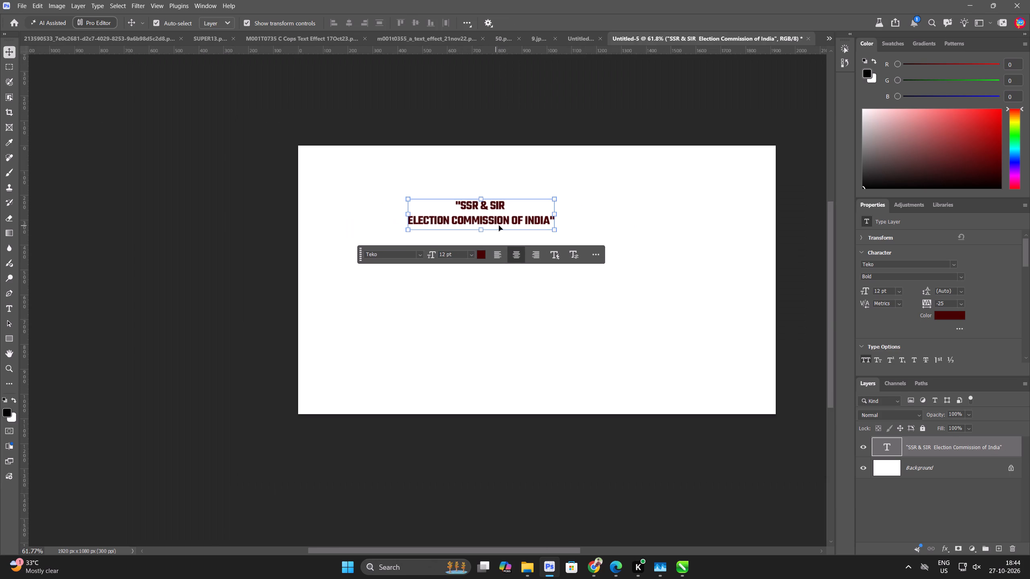
{"action": "left_click_drag", "start_coordinate": [504, 216], "coordinate": [563, 384]}
{"action": "left_click_drag", "start_coordinate": [544, 368], "coordinate": [551, 333]}
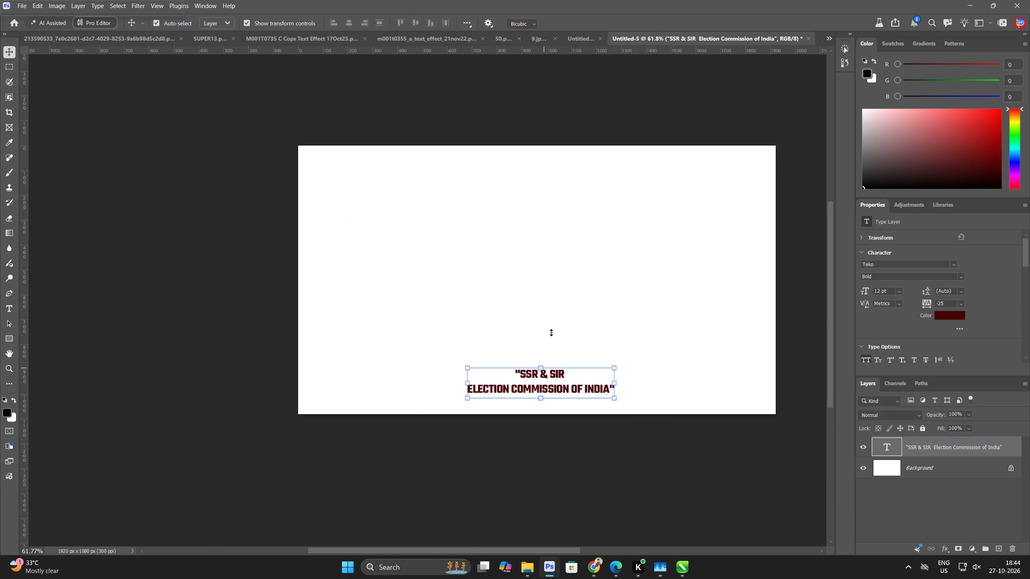
{"action": "left_click_drag", "start_coordinate": [551, 333], "coordinate": [559, 316]}
{"action": "left_click", "coordinate": [596, 24]}
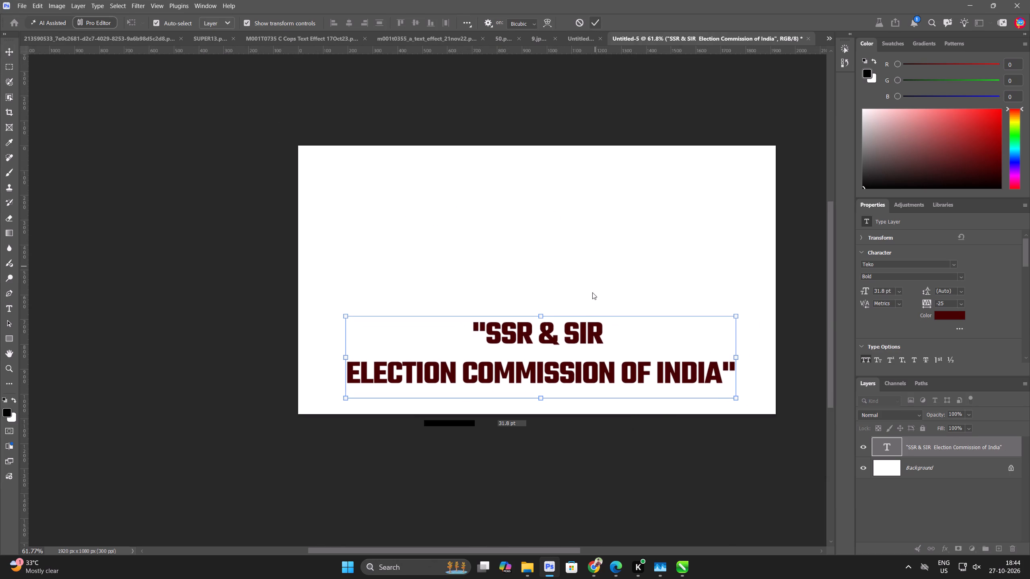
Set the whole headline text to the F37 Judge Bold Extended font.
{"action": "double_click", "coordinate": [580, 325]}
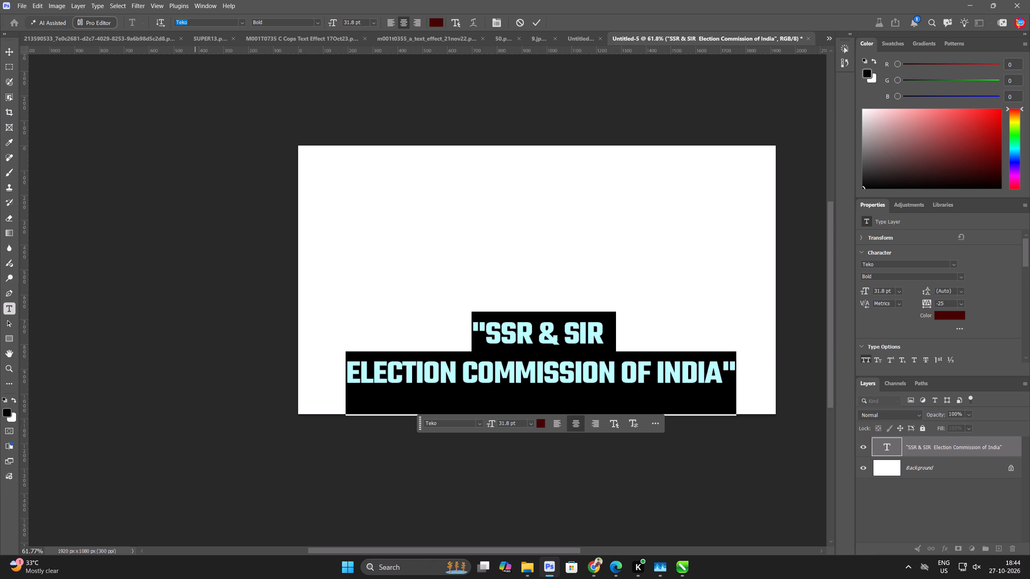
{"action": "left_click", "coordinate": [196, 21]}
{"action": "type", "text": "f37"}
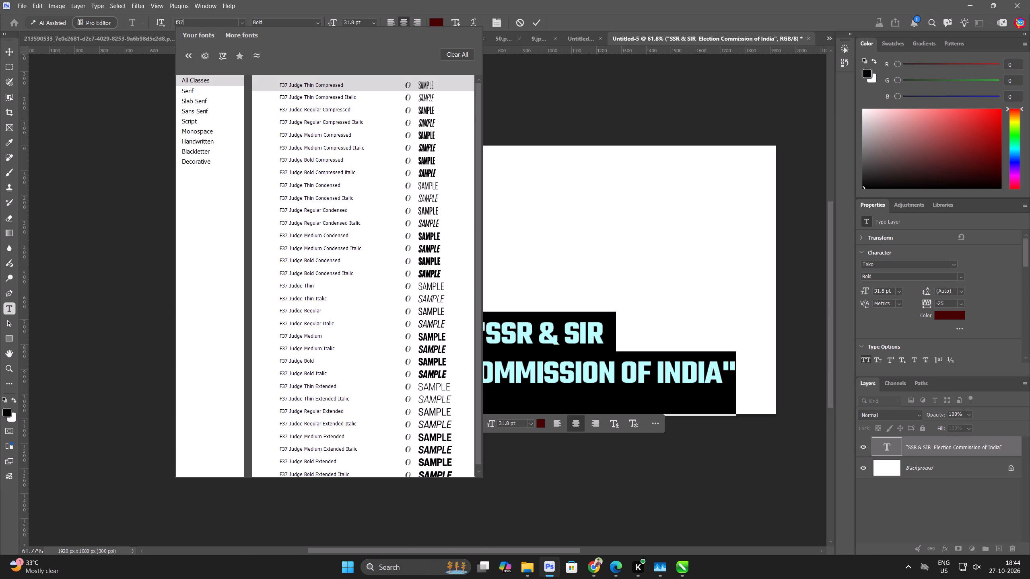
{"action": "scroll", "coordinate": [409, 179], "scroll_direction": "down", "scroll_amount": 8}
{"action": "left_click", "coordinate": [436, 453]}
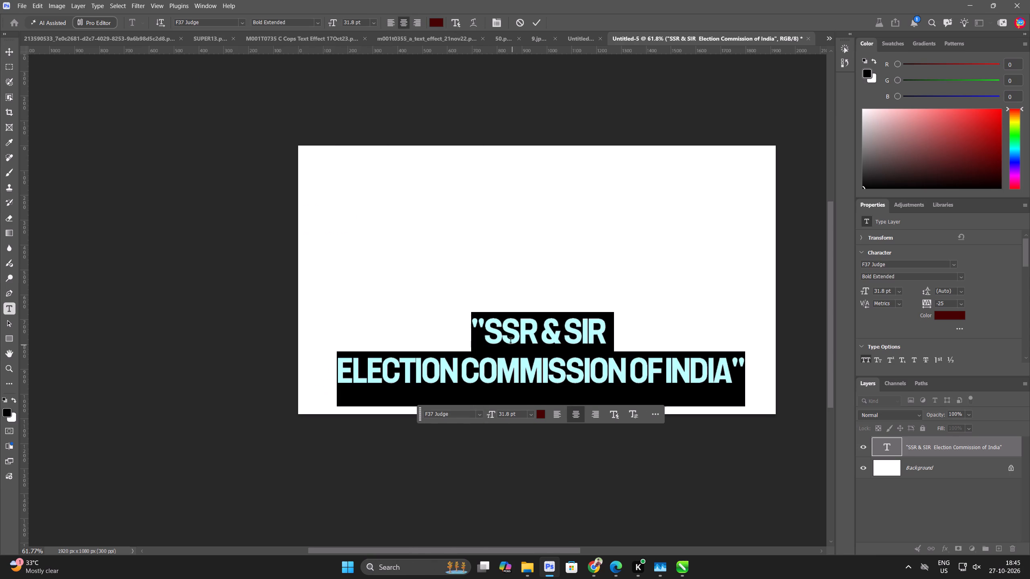
Delete the opening quotation mark before "SSR & SIR".
{"action": "left_click", "coordinate": [494, 335]}
{"action": "left_click", "coordinate": [479, 332]}
{"action": "key", "text": "BackSpace"}
Set the whole headline text to the Outfit Black font.
{"action": "key", "text": "ctrl+a"}
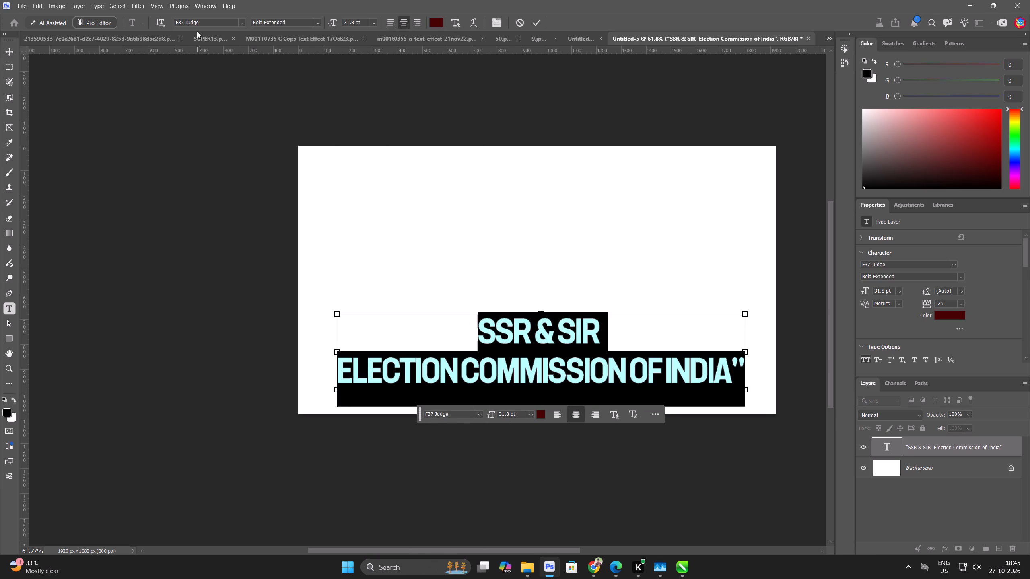
{"action": "left_click", "coordinate": [203, 21]}
{"action": "type", "text": "out"}
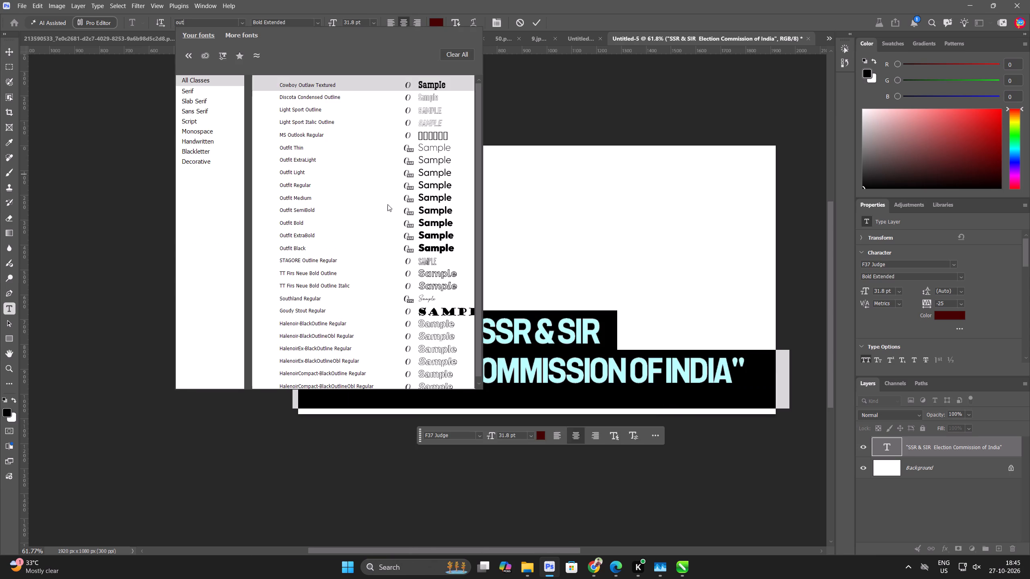
{"action": "left_click", "coordinate": [414, 253]}
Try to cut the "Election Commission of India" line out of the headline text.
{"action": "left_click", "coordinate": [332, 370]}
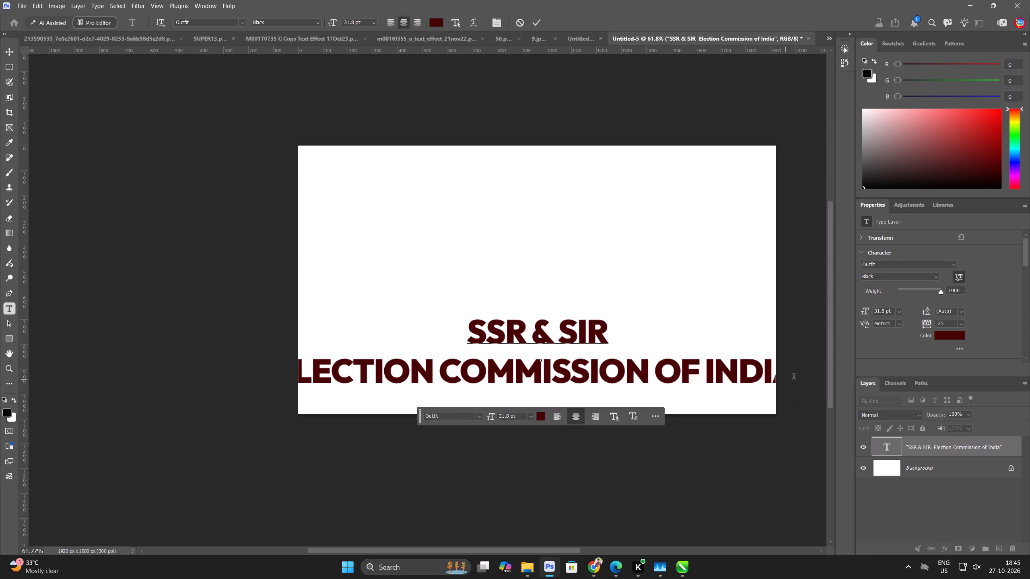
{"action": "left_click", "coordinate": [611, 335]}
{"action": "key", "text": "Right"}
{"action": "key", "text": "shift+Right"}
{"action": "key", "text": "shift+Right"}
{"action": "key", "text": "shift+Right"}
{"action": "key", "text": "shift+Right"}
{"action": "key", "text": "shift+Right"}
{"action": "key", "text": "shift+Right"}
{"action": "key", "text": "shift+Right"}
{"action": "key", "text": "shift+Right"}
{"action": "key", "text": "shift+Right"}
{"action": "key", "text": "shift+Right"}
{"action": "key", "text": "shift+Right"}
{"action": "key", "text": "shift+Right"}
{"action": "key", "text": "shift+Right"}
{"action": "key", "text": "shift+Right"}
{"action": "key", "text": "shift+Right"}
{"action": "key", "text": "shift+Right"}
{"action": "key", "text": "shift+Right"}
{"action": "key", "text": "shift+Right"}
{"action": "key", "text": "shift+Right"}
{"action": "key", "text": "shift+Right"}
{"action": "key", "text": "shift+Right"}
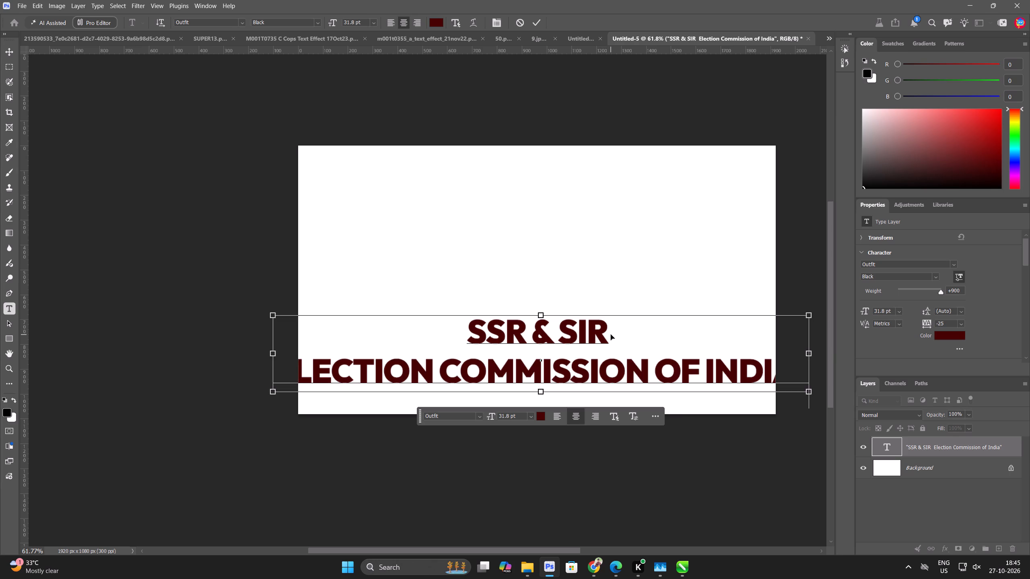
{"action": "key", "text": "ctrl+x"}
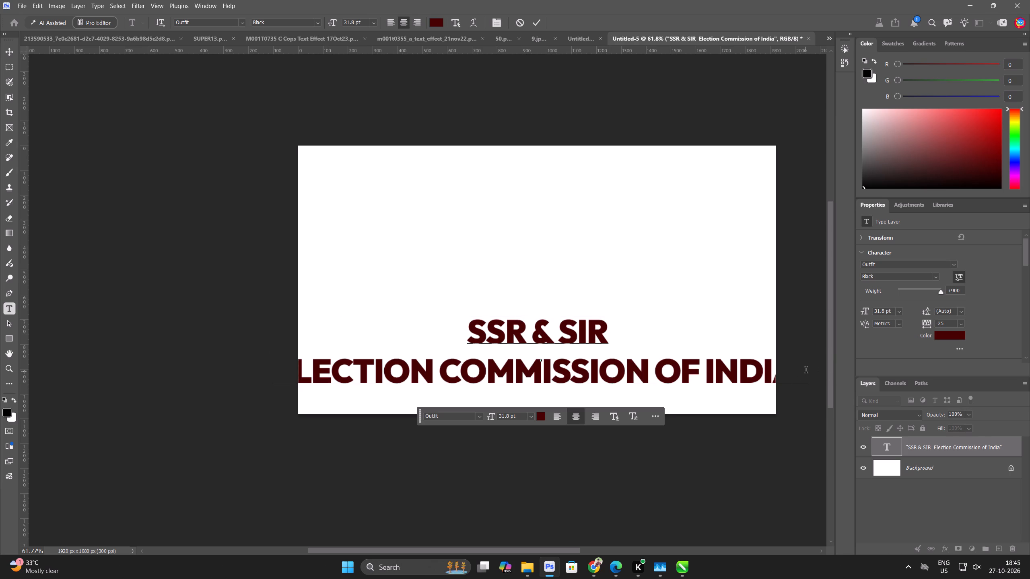
Cut everything after "SSR & SIR" out of the headline text, including the whole "Election Commission of India" line.
{"action": "left_click_drag", "start_coordinate": [806, 371], "coordinate": [334, 369]}
{"action": "left_click", "coordinate": [616, 332]}
{"action": "left_click_drag", "start_coordinate": [616, 332], "coordinate": [784, 414]}
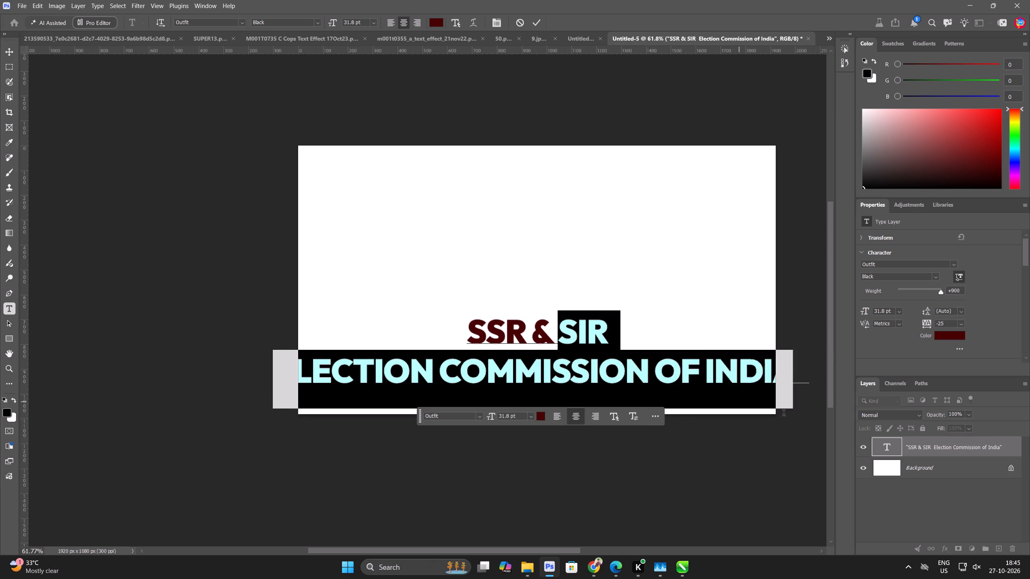
{"action": "left_click_drag", "start_coordinate": [784, 414], "coordinate": [884, 433]}
{"action": "left_click", "coordinate": [327, 321]}
{"action": "left_click_drag", "start_coordinate": [335, 326], "coordinate": [618, 425]}
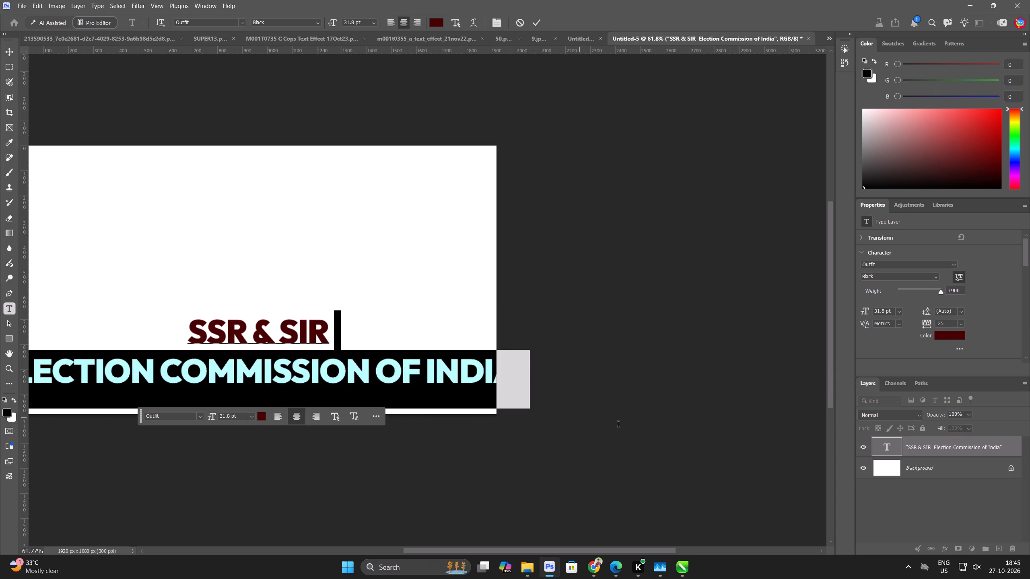
{"action": "left_click_drag", "start_coordinate": [618, 425], "coordinate": [642, 430]}
{"action": "key", "text": "ctrl+x"}
Enlarge the "SSR & SIR" text to about 41.83 pt.
{"action": "key", "text": "ctrl+a"}
{"action": "left_click", "coordinate": [6, 48]}
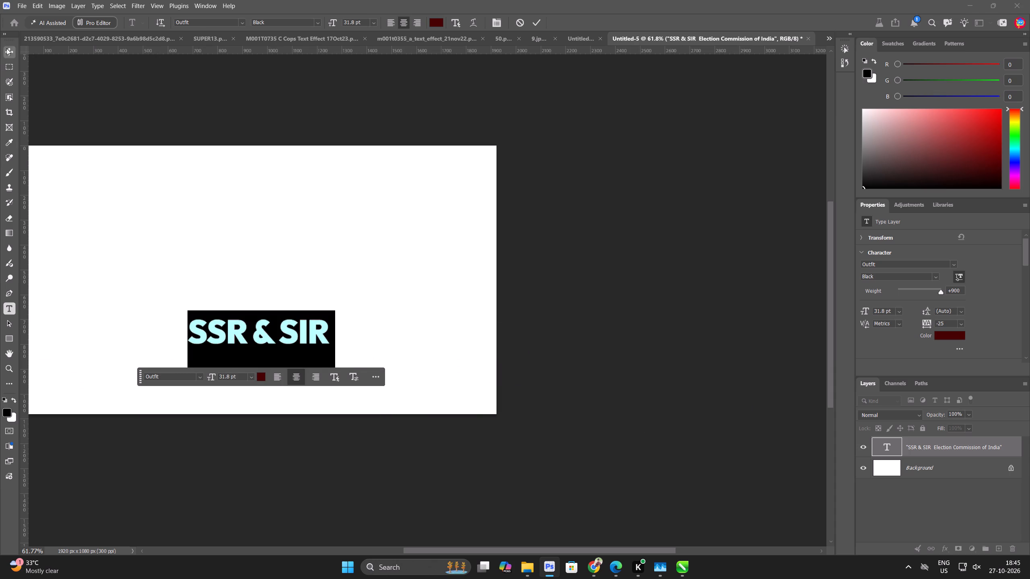
{"action": "scroll", "coordinate": [691, 277], "scroll_direction": "down", "scroll_amount": 4}
{"action": "scroll", "coordinate": [440, 347], "scroll_direction": "up", "scroll_amount": 5}
{"action": "scroll", "coordinate": [378, 333], "scroll_direction": "down", "scroll_amount": 5}
{"action": "scroll", "coordinate": [324, 349], "scroll_direction": "up", "scroll_amount": 5}
{"action": "left_click_drag", "start_coordinate": [284, 339], "coordinate": [284, 343]}
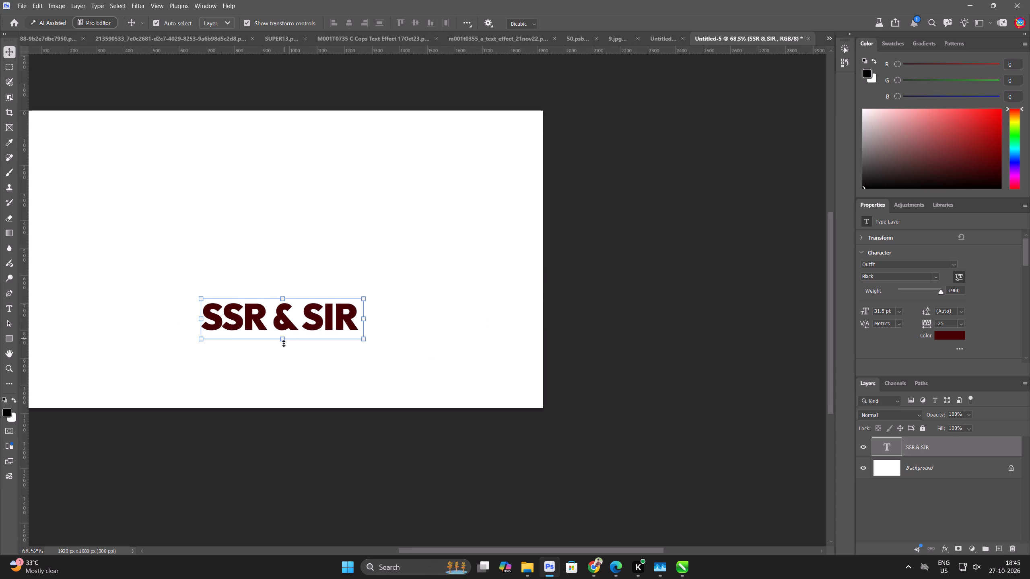
{"action": "left_click_drag", "start_coordinate": [284, 343], "coordinate": [284, 351]}
{"action": "left_click", "coordinate": [596, 23]}
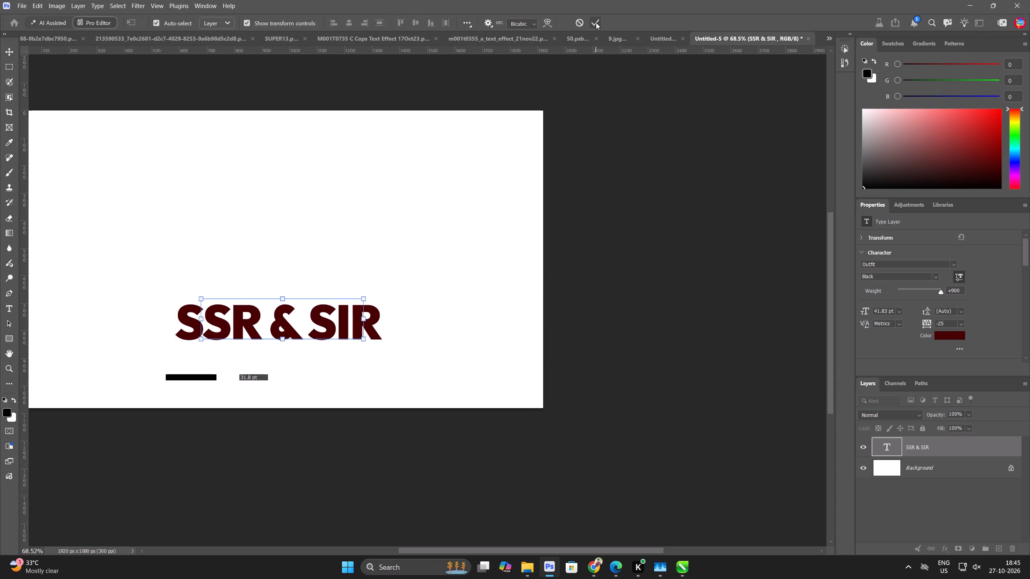
{"action": "key", "text": "ctrl+0"}
{"action": "left_click", "coordinate": [470, 257]}
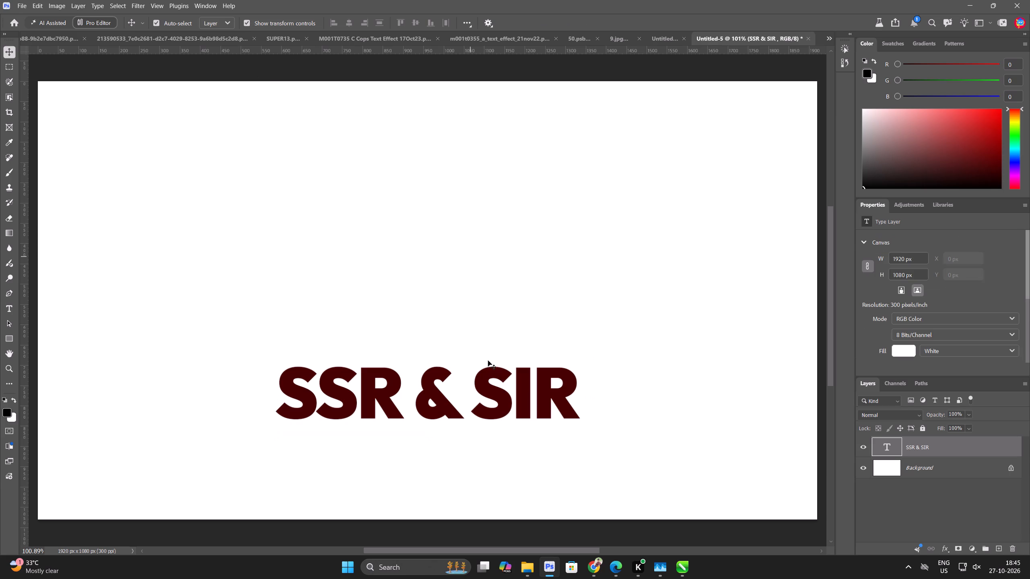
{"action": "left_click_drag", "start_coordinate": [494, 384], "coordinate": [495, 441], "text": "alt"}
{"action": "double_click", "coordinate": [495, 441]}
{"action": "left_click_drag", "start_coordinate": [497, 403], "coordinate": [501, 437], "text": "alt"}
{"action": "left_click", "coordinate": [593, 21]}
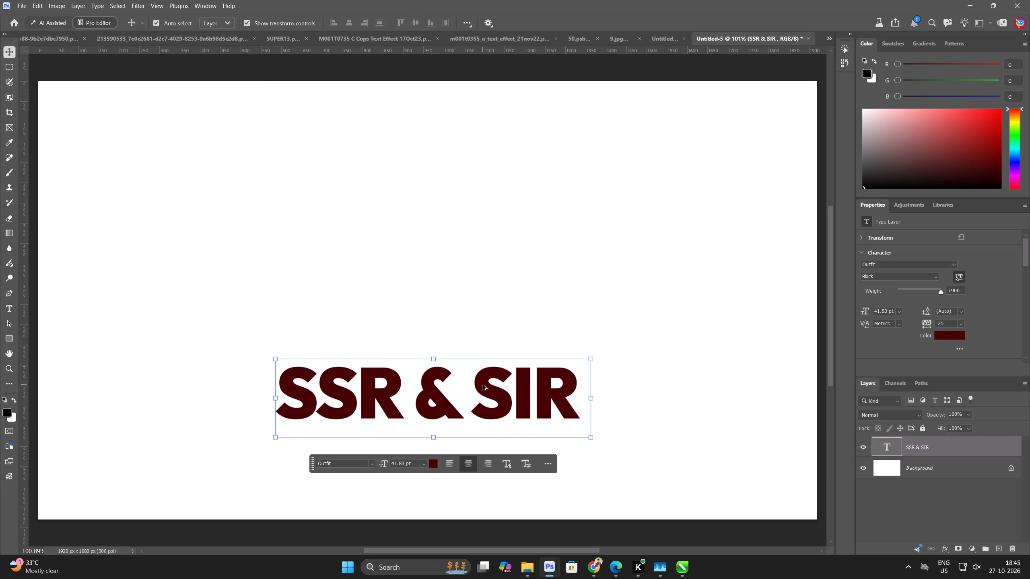
Duplicate the "SSR & SIR" text just below itself and replace the copy's wording with the cut "Election Commission of India" line.
{"action": "left_click_drag", "start_coordinate": [483, 385], "coordinate": [492, 435], "text": "alt"}
{"action": "double_click", "coordinate": [492, 435]}
{"action": "key", "text": "ctrl+v"}
Set the "Election Commission of India" line to 17 pt and place it directly beneath "SSR & SIR".
{"action": "key", "text": "ctrl+a"}
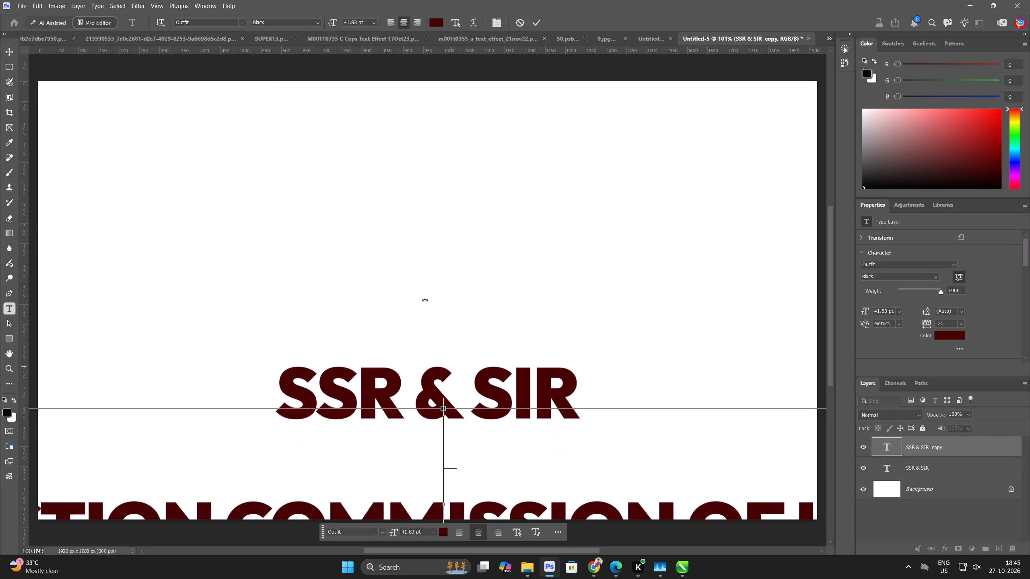
{"action": "left_click_drag", "start_coordinate": [333, 23], "coordinate": [294, 45]}
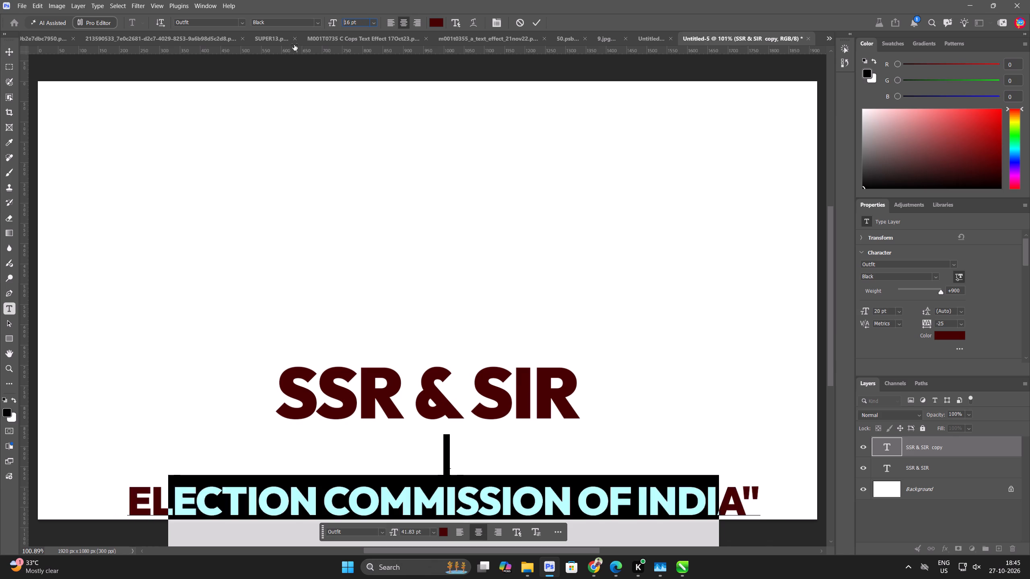
{"action": "left_click_drag", "start_coordinate": [294, 45], "coordinate": [296, 47]}
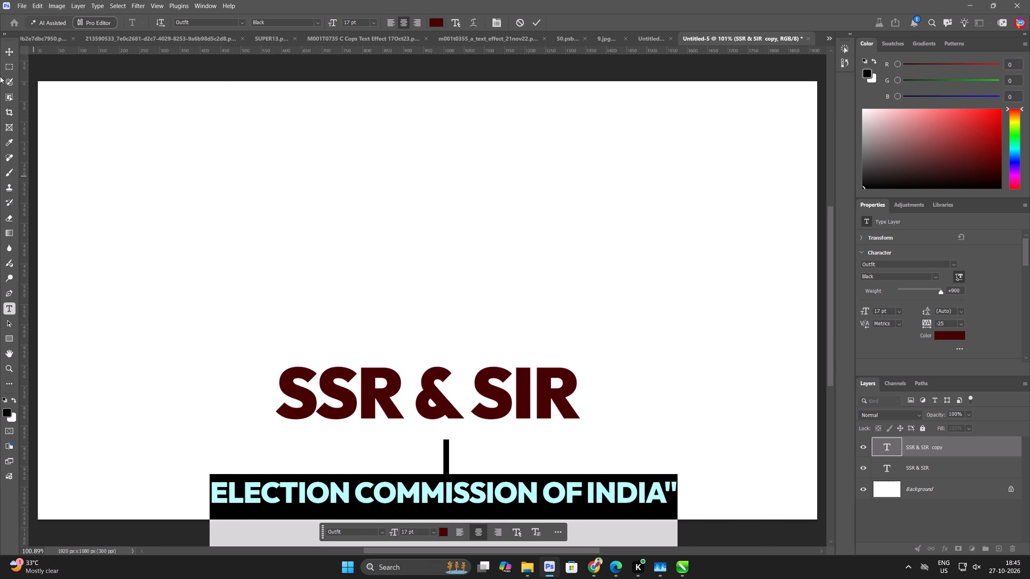
{"action": "left_click", "coordinate": [7, 48]}
{"action": "left_click_drag", "start_coordinate": [463, 488], "coordinate": [457, 433]}
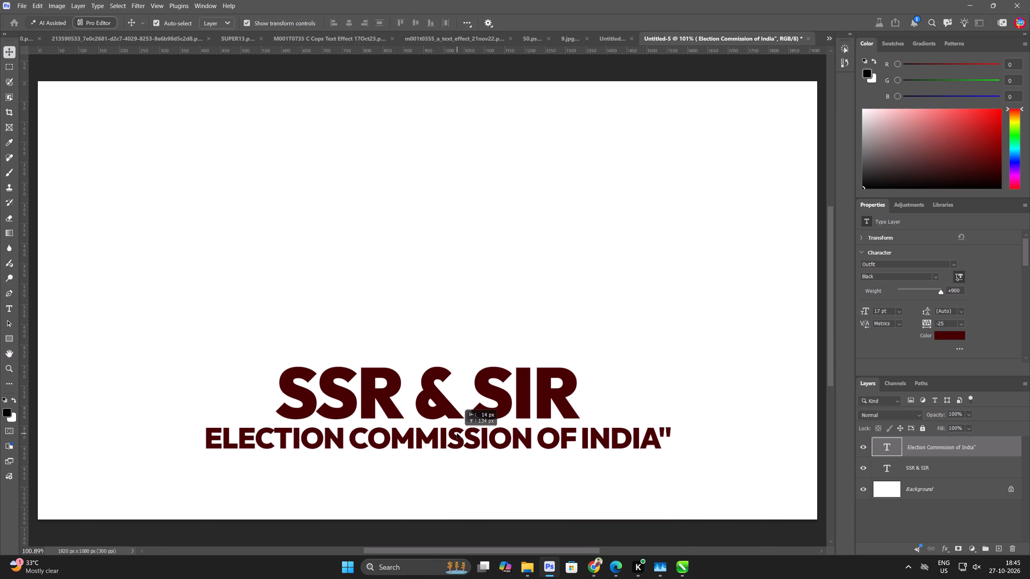
{"action": "left_click_drag", "start_coordinate": [457, 433], "coordinate": [457, 433]}
Scale both title lines together to about 124.6% and move them down near the canvas's bottom edge.
{"action": "left_click", "coordinate": [493, 372], "text": "shift"}
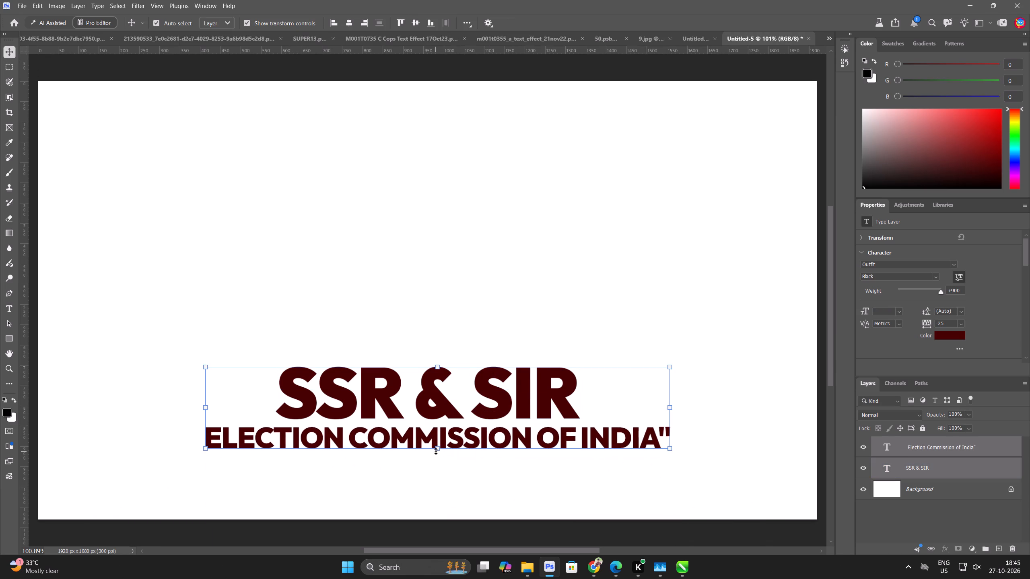
{"action": "left_click_drag", "start_coordinate": [436, 451], "coordinate": [439, 471]}
{"action": "left_click_drag", "start_coordinate": [455, 436], "coordinate": [457, 474]}
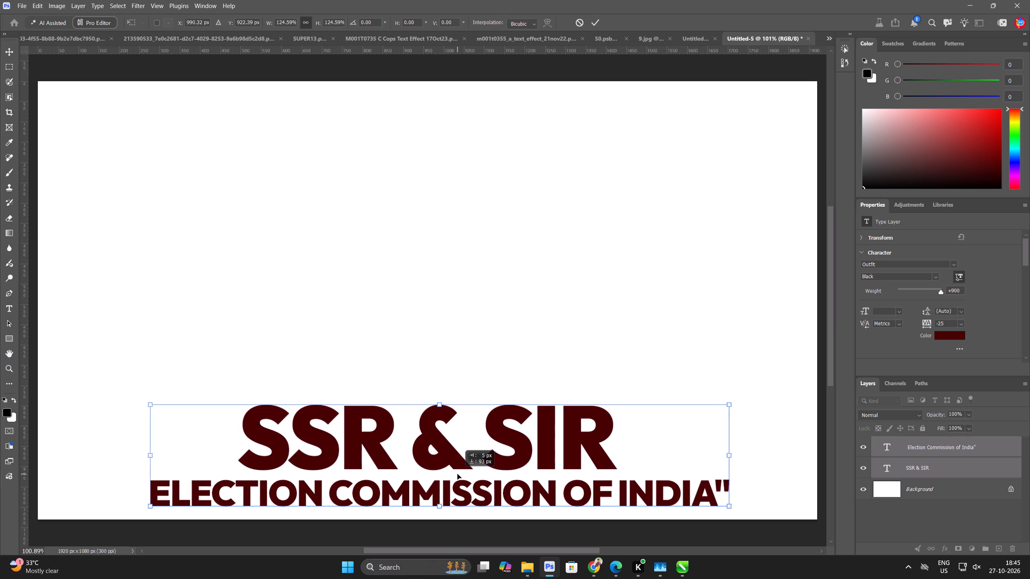
{"action": "left_click_drag", "start_coordinate": [457, 474], "coordinate": [457, 474]}
{"action": "left_click", "coordinate": [594, 23]}
Align the two title lines to each other on their horizontal centres.
{"action": "left_click", "coordinate": [349, 22]}
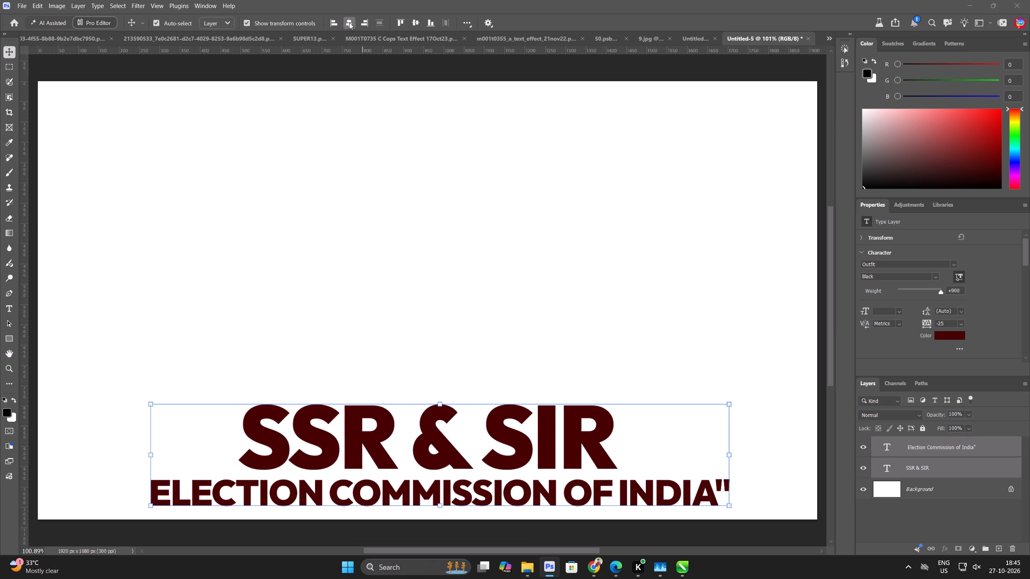
{"action": "left_click", "coordinate": [464, 220]}
Select both title lines together and scale them down to about 96.2%.
{"action": "scroll", "coordinate": [464, 220], "scroll_direction": "down", "scroll_amount": 8}
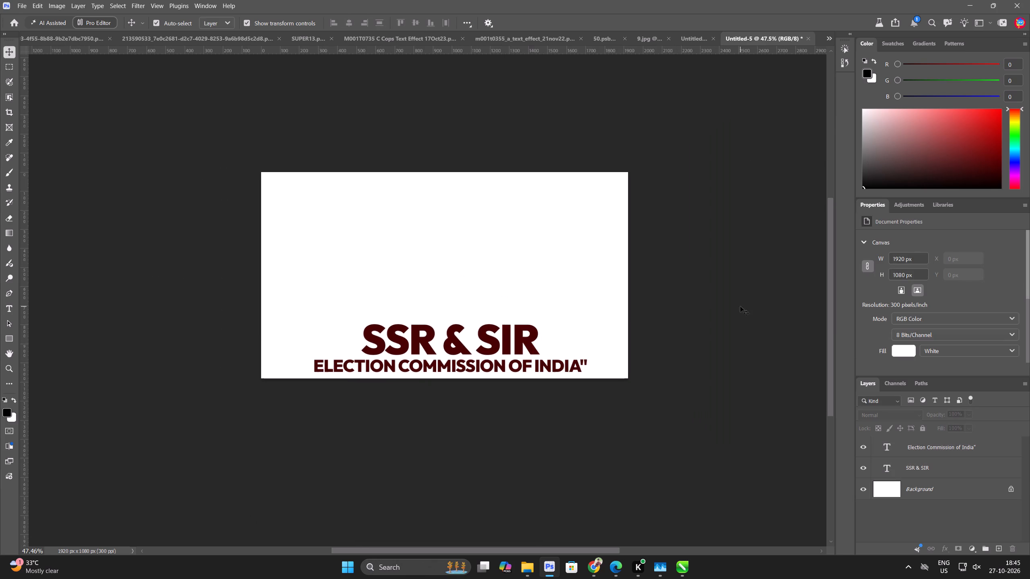
{"action": "left_click_drag", "start_coordinate": [741, 306], "coordinate": [324, 431]}
{"action": "scroll", "coordinate": [530, 373], "scroll_direction": "up", "scroll_amount": 3}
{"action": "left_click", "coordinate": [530, 362]}
{"action": "left_click", "coordinate": [515, 319], "text": "shift"}
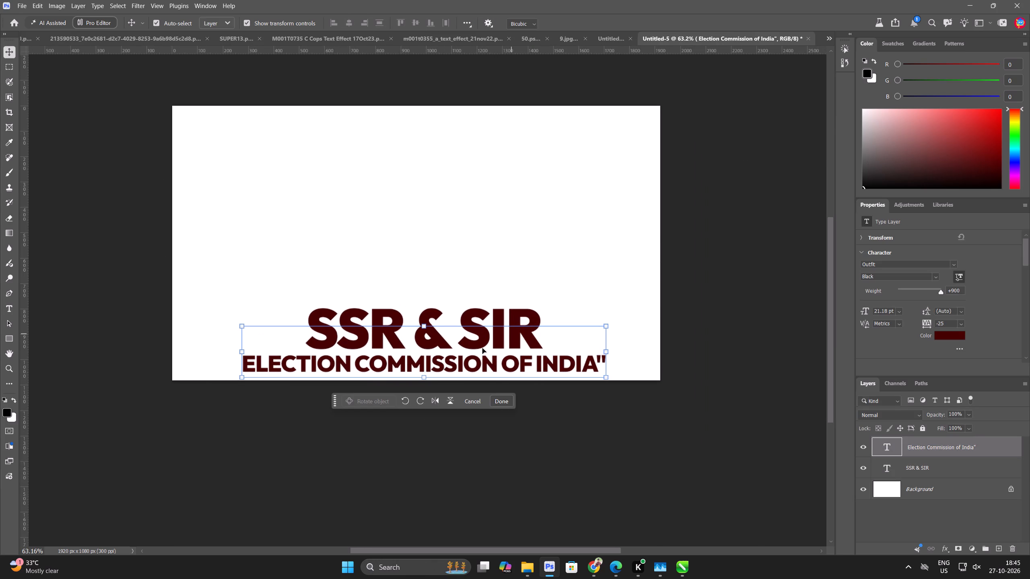
{"action": "left_click", "coordinate": [602, 23]}
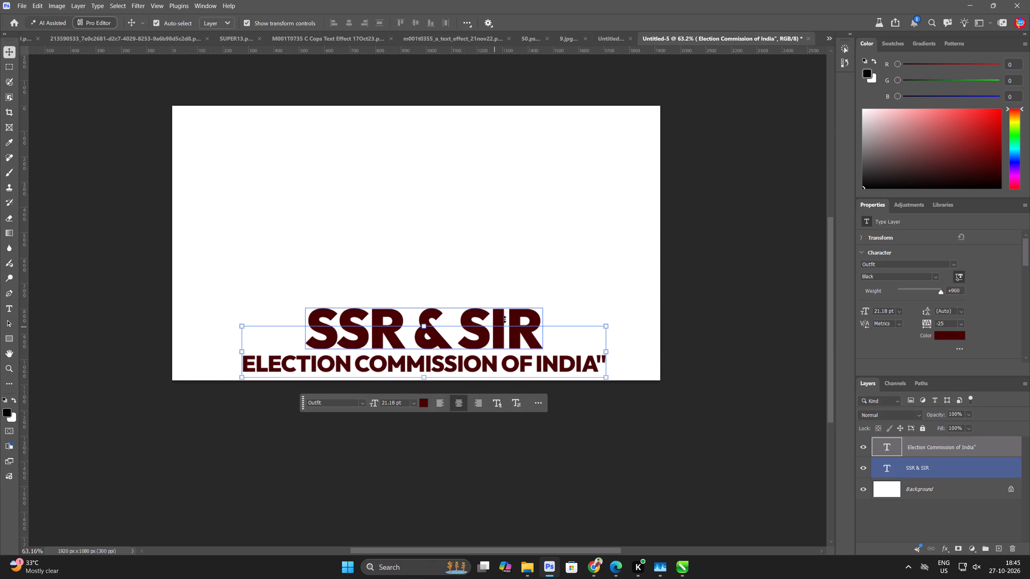
{"action": "scroll", "coordinate": [520, 288], "scroll_direction": "up", "scroll_amount": 8}
{"action": "left_click", "coordinate": [516, 325], "text": "shift"}
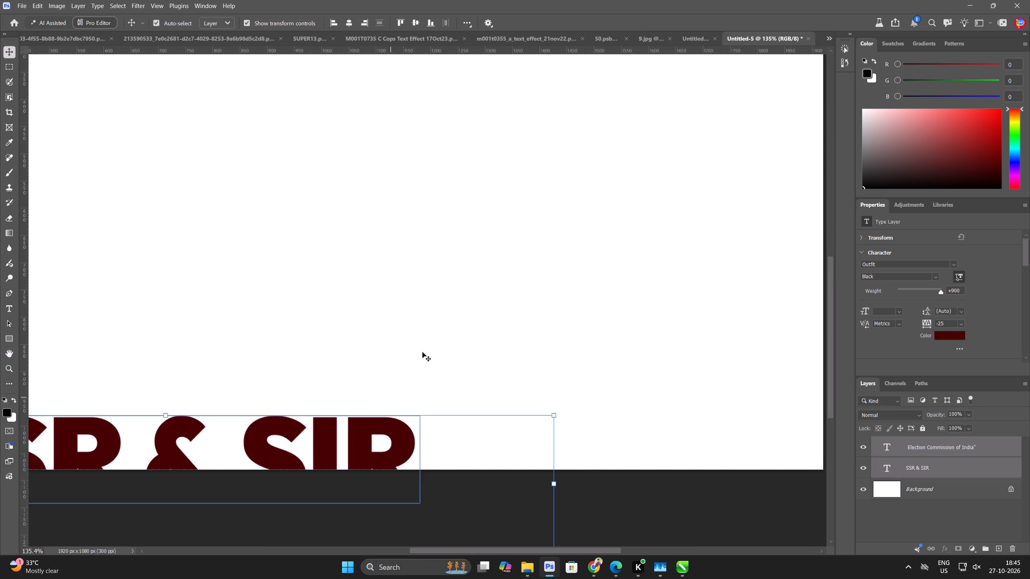
{"action": "scroll", "coordinate": [441, 340], "scroll_direction": "down", "scroll_amount": 5}
{"action": "key", "text": "ctrl+z"}
{"action": "left_click", "coordinate": [369, 409]}
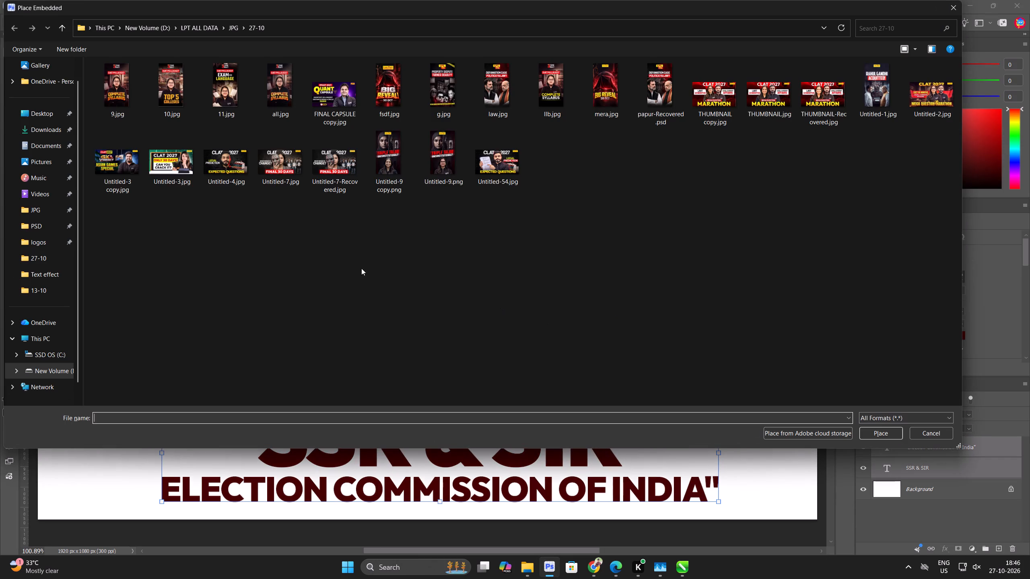
{"action": "left_click", "coordinate": [61, 132]}
{"action": "double_click", "coordinate": [139, 131]}
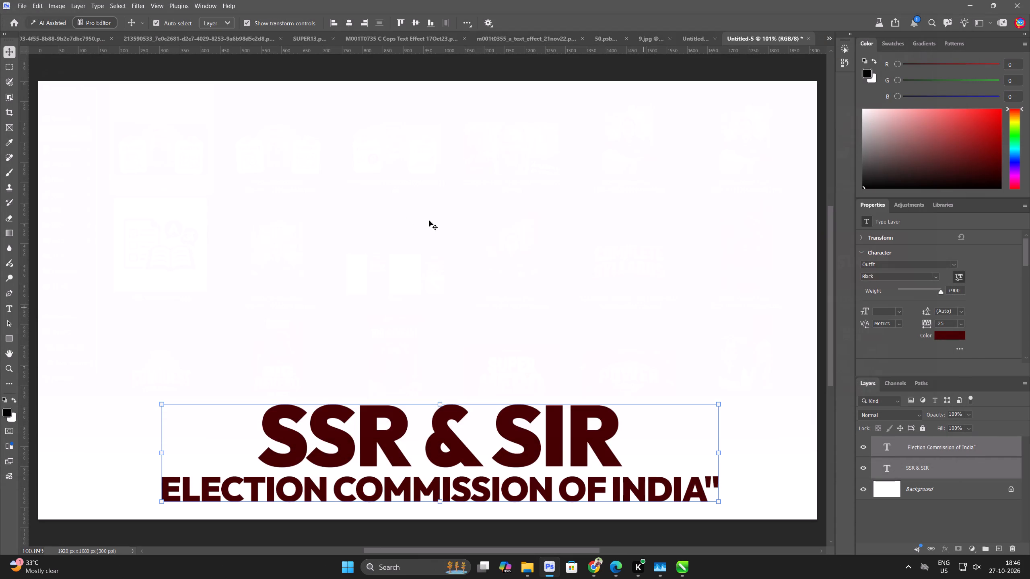
Scale the placed teacher image to about 1666 × 930 px, horizontally centred against the canvas's top edge.
{"action": "scroll", "coordinate": [429, 334], "scroll_direction": "down", "scroll_amount": 2}
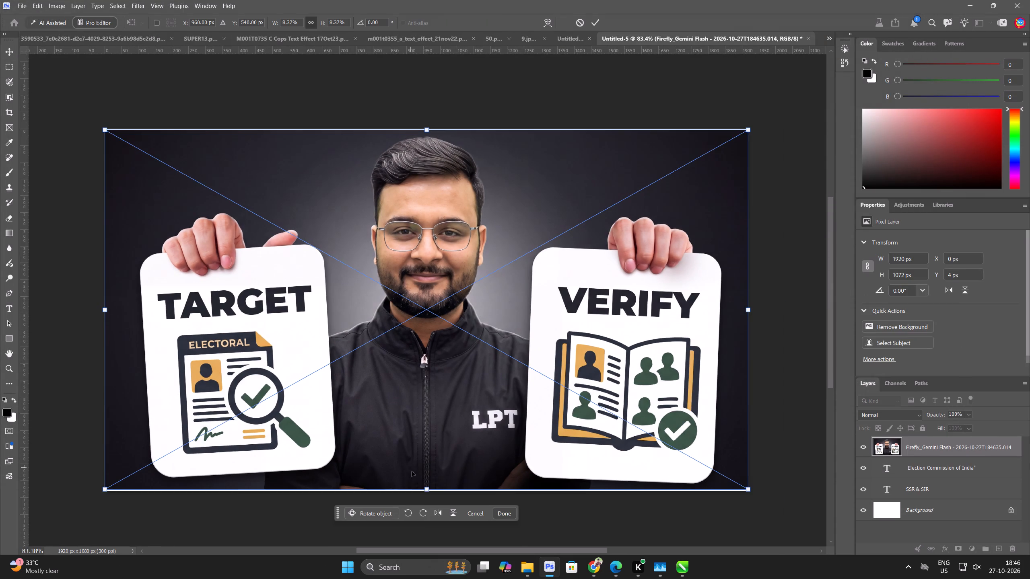
{"action": "left_click_drag", "start_coordinate": [426, 491], "coordinate": [428, 442]}
{"action": "left_click_drag", "start_coordinate": [435, 419], "coordinate": [435, 418]}
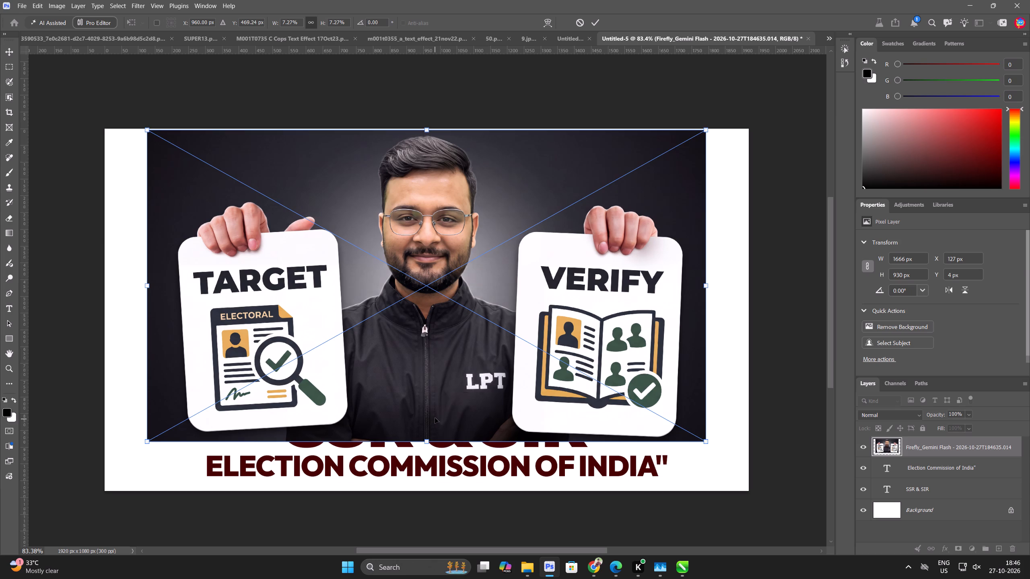
{"action": "left_click_drag", "start_coordinate": [435, 418], "coordinate": [435, 414]}
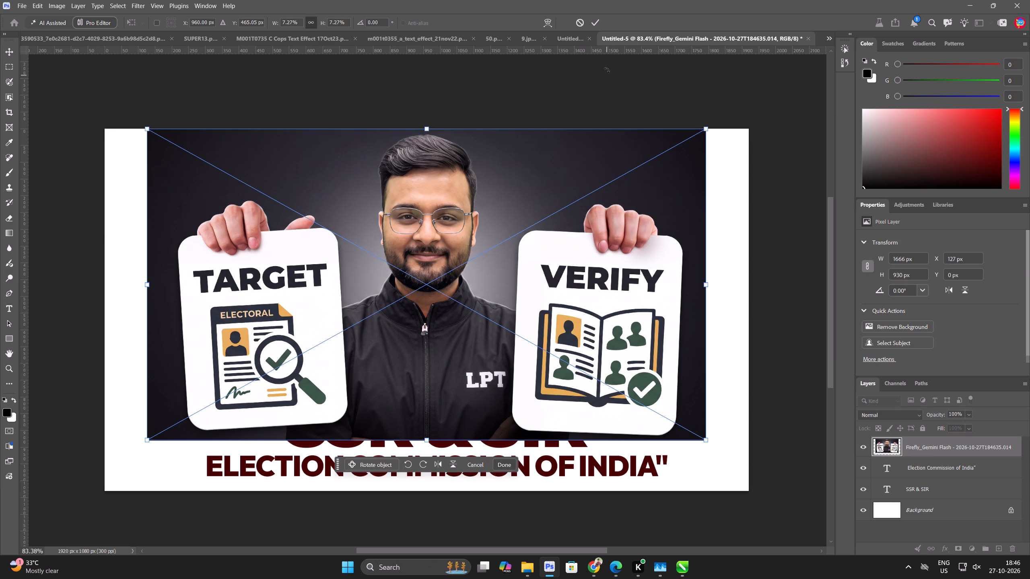
{"action": "left_click", "coordinate": [591, 26]}
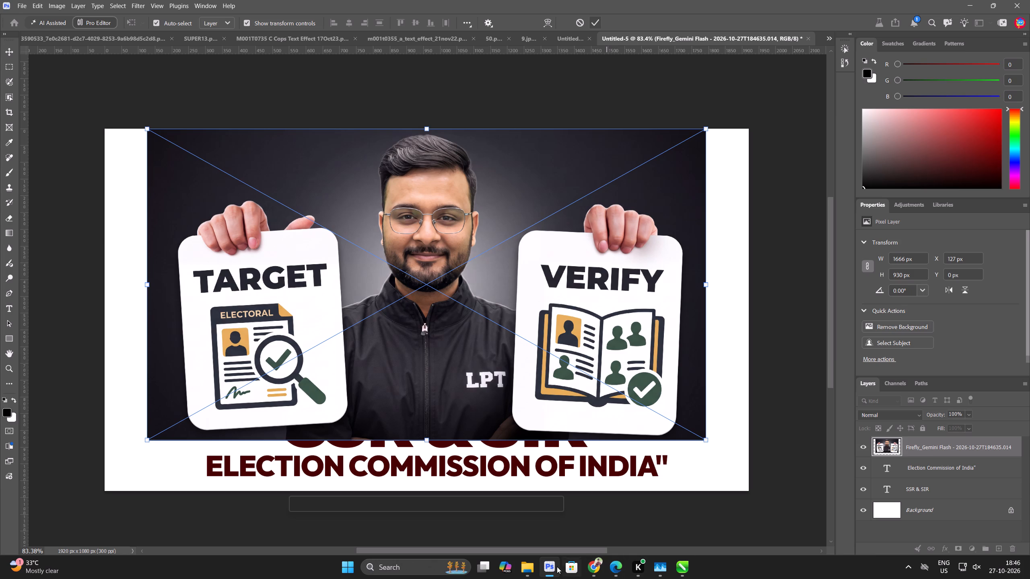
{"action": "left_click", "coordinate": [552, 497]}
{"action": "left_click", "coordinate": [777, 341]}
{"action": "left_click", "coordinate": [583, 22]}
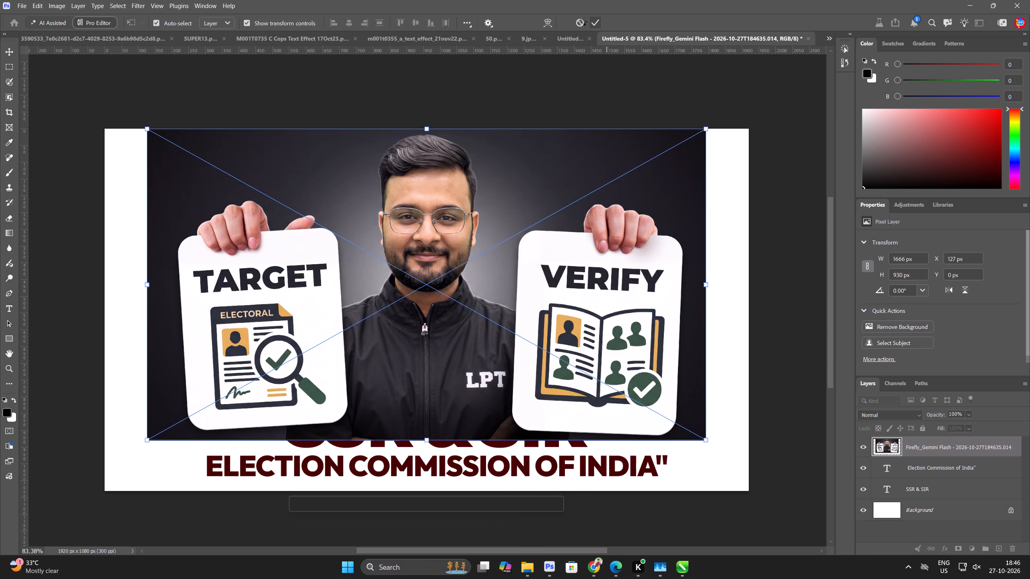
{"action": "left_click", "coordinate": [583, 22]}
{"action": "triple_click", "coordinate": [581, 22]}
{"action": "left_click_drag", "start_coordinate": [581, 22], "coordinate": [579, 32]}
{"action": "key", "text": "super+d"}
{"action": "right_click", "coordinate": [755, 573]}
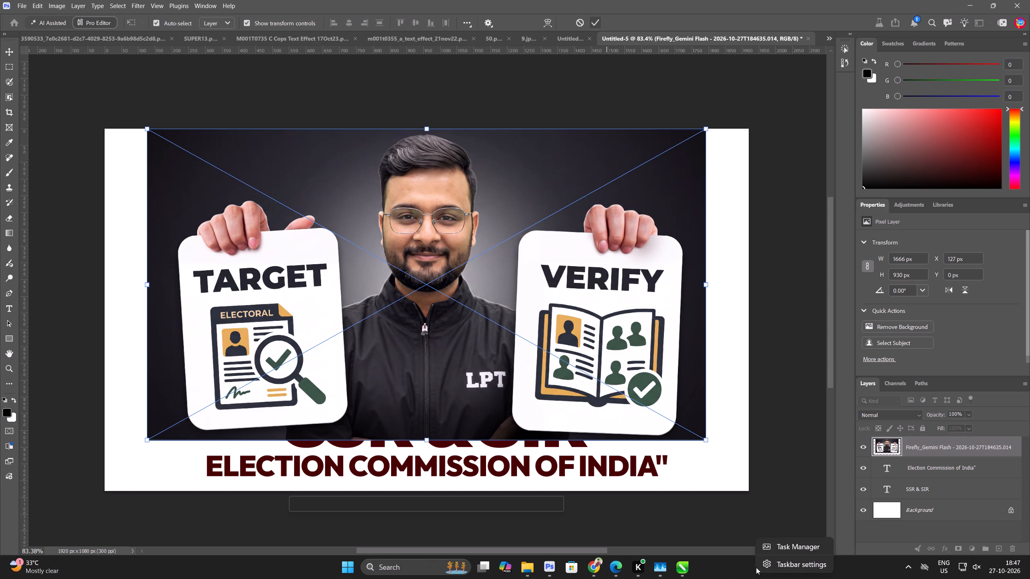
Switch to CorelDRAW and duplicate the EXAM LANGUAGE reel's PowerClip background onto the empty area beside the reel.
{"action": "left_click", "coordinate": [686, 568]}
{"action": "left_click", "coordinate": [686, 568]}
{"action": "scroll", "coordinate": [548, 422], "scroll_direction": "down", "scroll_amount": 6}
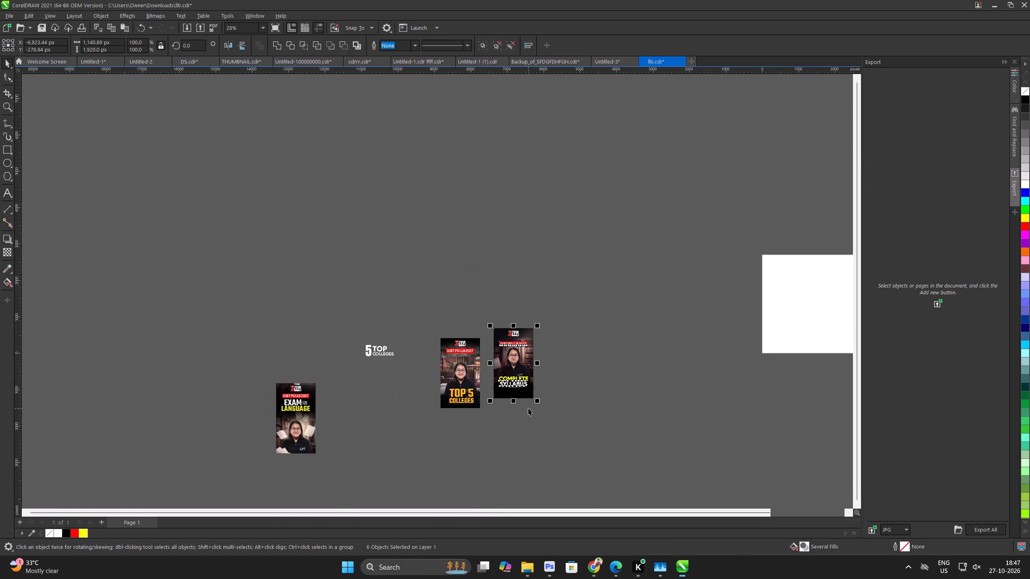
{"action": "scroll", "coordinate": [528, 408], "scroll_direction": "down", "scroll_amount": 5}
{"action": "scroll", "coordinate": [537, 441], "scroll_direction": "up", "scroll_amount": 1}
{"action": "left_click", "coordinate": [548, 517]}
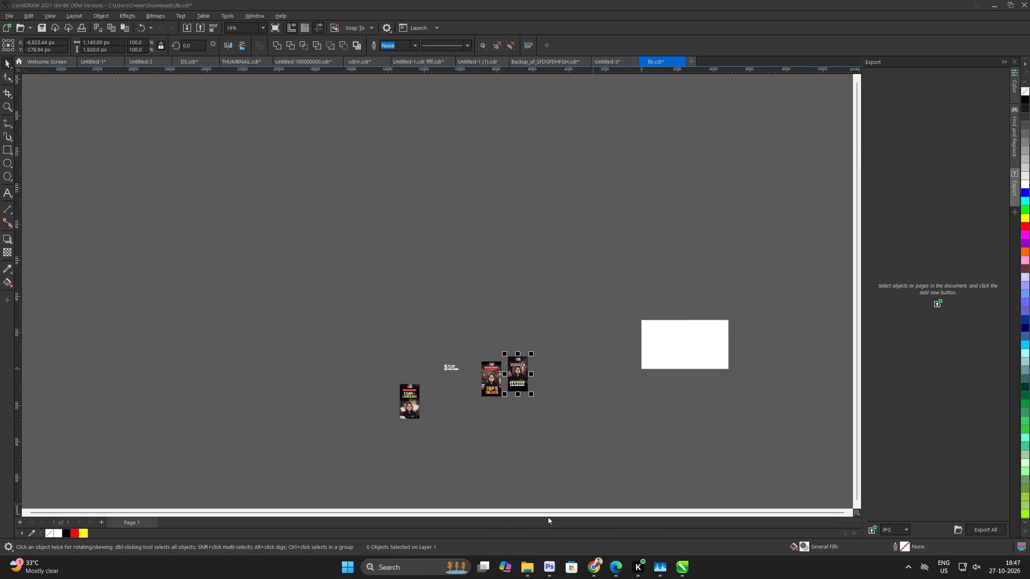
{"action": "scroll", "coordinate": [620, 422], "scroll_direction": "down", "scroll_amount": 6}
{"action": "scroll", "coordinate": [522, 381], "scroll_direction": "up", "scroll_amount": 17}
{"action": "left_click_drag", "start_coordinate": [504, 462], "coordinate": [503, 456]}
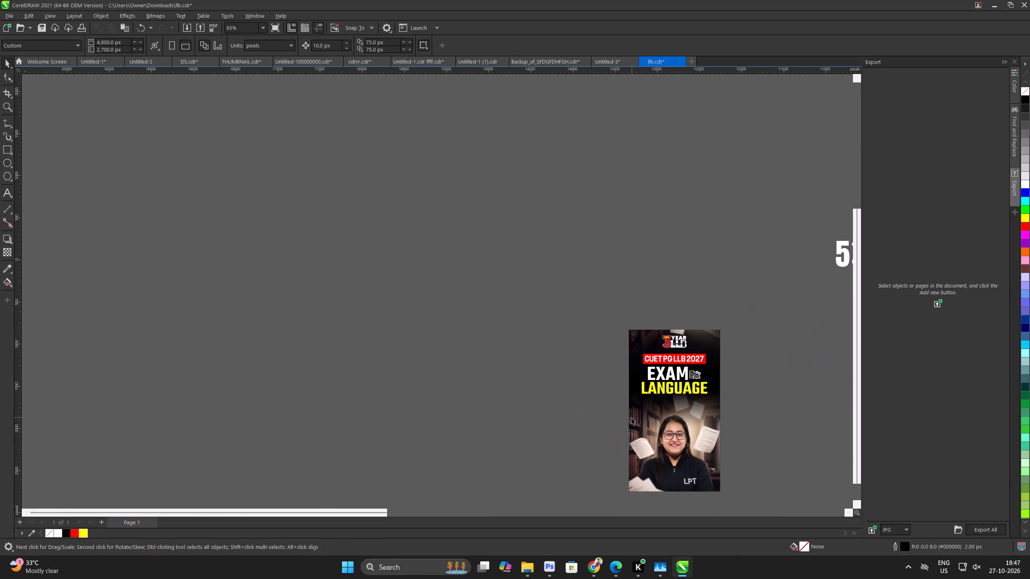
{"action": "left_click_drag", "start_coordinate": [636, 417], "coordinate": [288, 343]}
{"action": "right_click", "coordinate": [288, 343]}
Turn the duplicated background into a plain black landscape frame by rotating it 90° and deleting its PowerClip contents.
{"action": "double_click", "coordinate": [186, 47]}
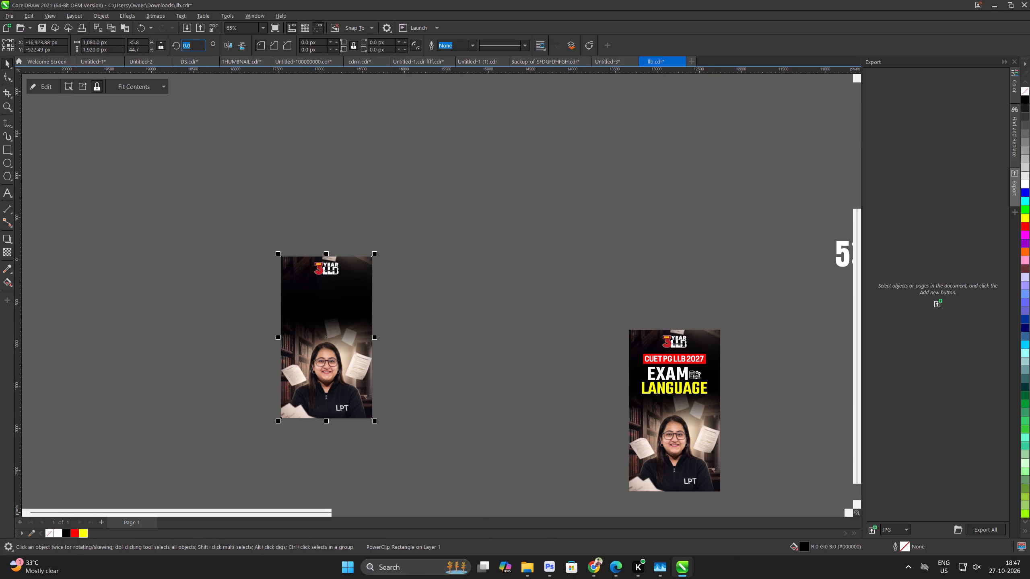
{"action": "key", "text": "ctrl+a"}
{"action": "type", "text": "90"}
{"action": "key", "text": "Return"}
{"action": "triple_click", "coordinate": [365, 296]}
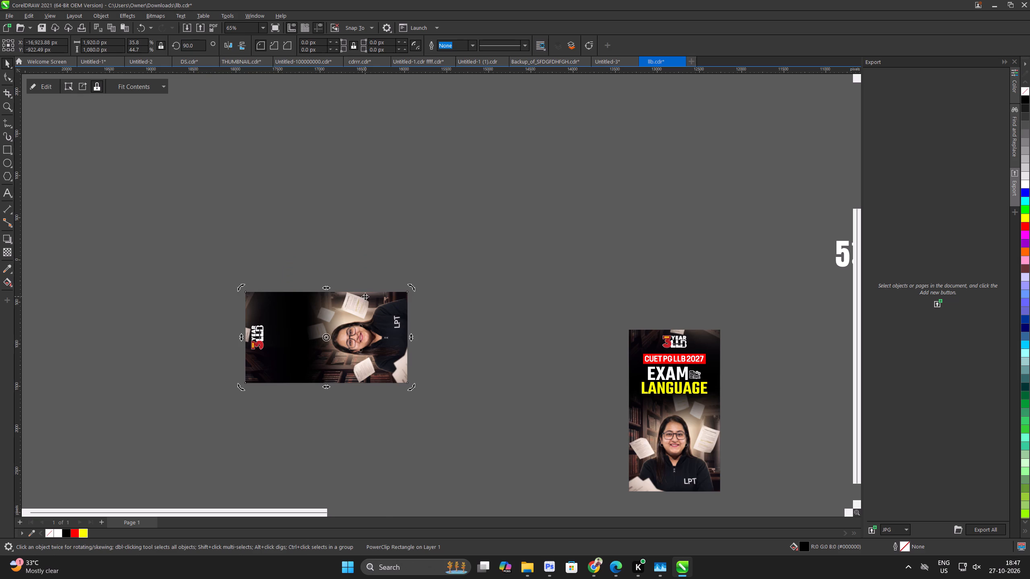
{"action": "key", "text": "ctrl+a"}
{"action": "key", "text": "Delete"}
{"action": "left_click", "coordinate": [33, 80]}
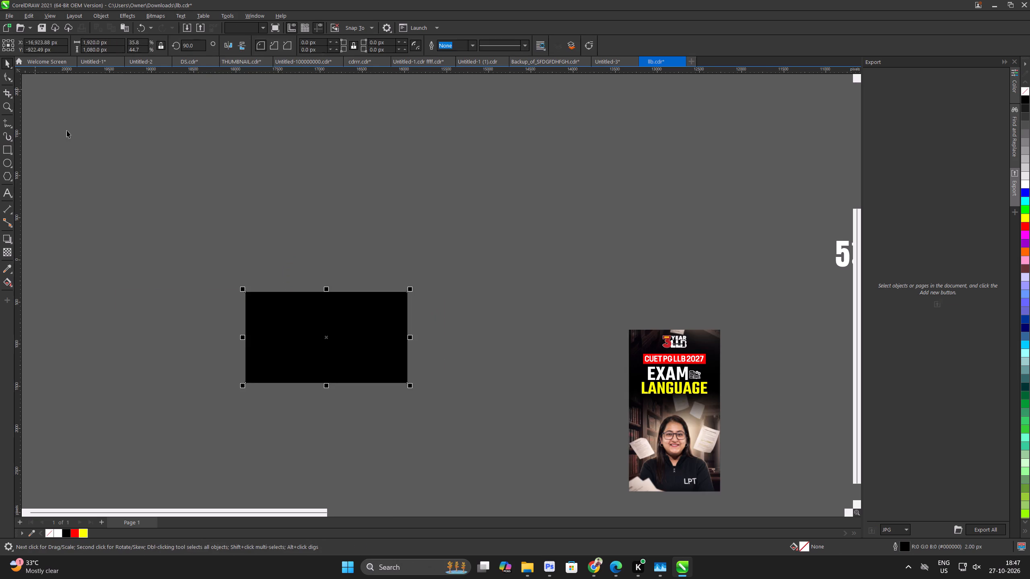
{"action": "left_click_drag", "start_coordinate": [67, 130], "coordinate": [74, 142]}
Import the Firefly teacher image at about 1929 × 1076 px and position it beside the black frame.
{"action": "scroll", "coordinate": [162, 315], "scroll_direction": "up", "scroll_amount": 7}
{"action": "scroll", "coordinate": [333, 330], "scroll_direction": "down", "scroll_amount": 4}
{"action": "scroll", "coordinate": [238, 277], "scroll_direction": "up", "scroll_amount": 3}
{"action": "key", "text": "ctrl+i"}
{"action": "key", "text": "ctrl+u"}
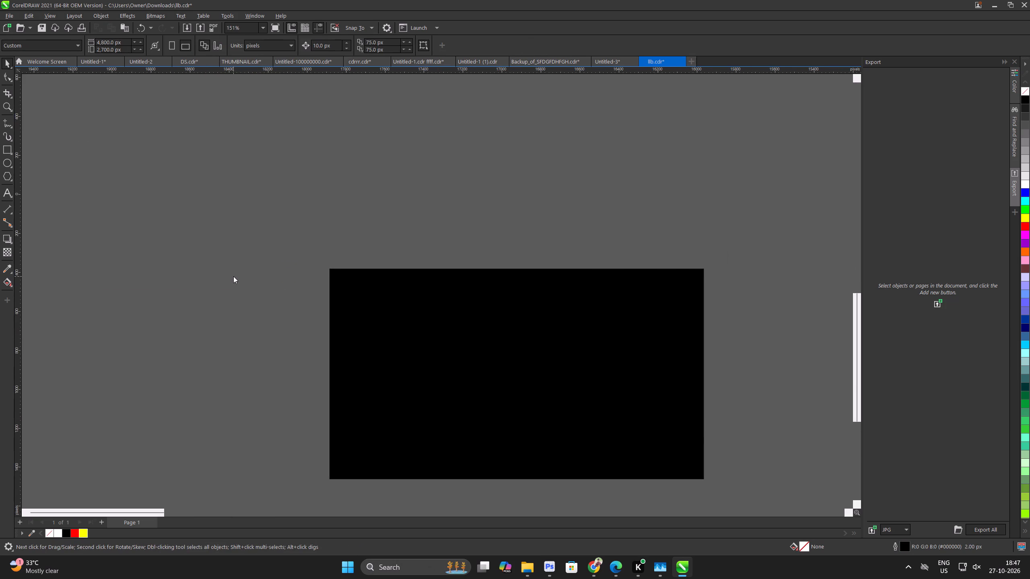
{"action": "left_click", "coordinate": [537, 291]}
{"action": "left_click_drag", "start_coordinate": [537, 290], "coordinate": [514, 283]}
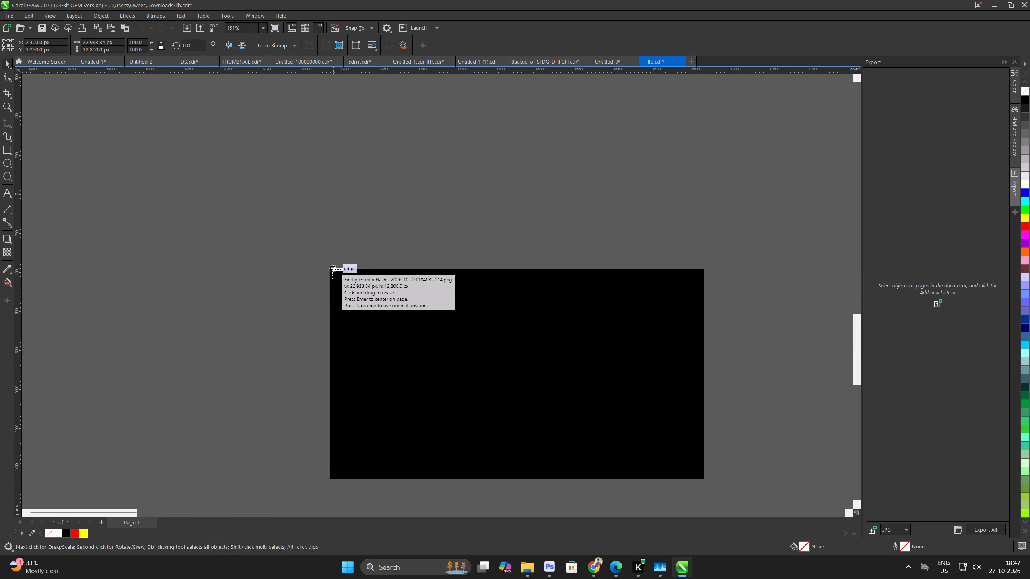
{"action": "left_click_drag", "start_coordinate": [330, 267], "coordinate": [719, 478]}
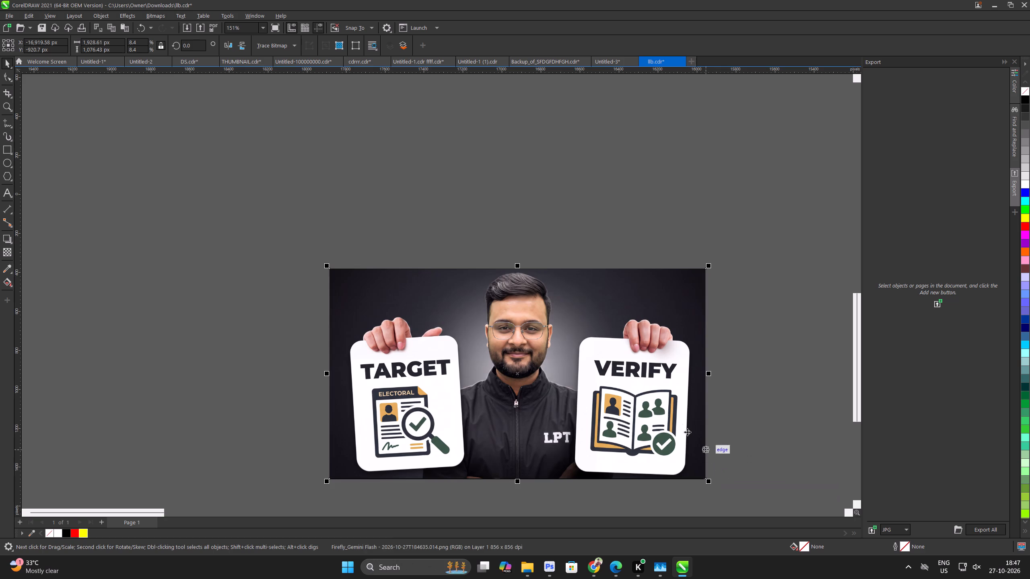
{"action": "left_click_drag", "start_coordinate": [643, 438], "coordinate": [167, 408]}
{"action": "left_click", "coordinate": [315, 221]}
{"action": "scroll", "coordinate": [387, 289], "scroll_direction": "down", "scroll_amount": 5}
{"action": "scroll", "coordinate": [441, 354], "scroll_direction": "up", "scroll_amount": 6}
{"action": "scroll", "coordinate": [470, 377], "scroll_direction": "down", "scroll_amount": 8}
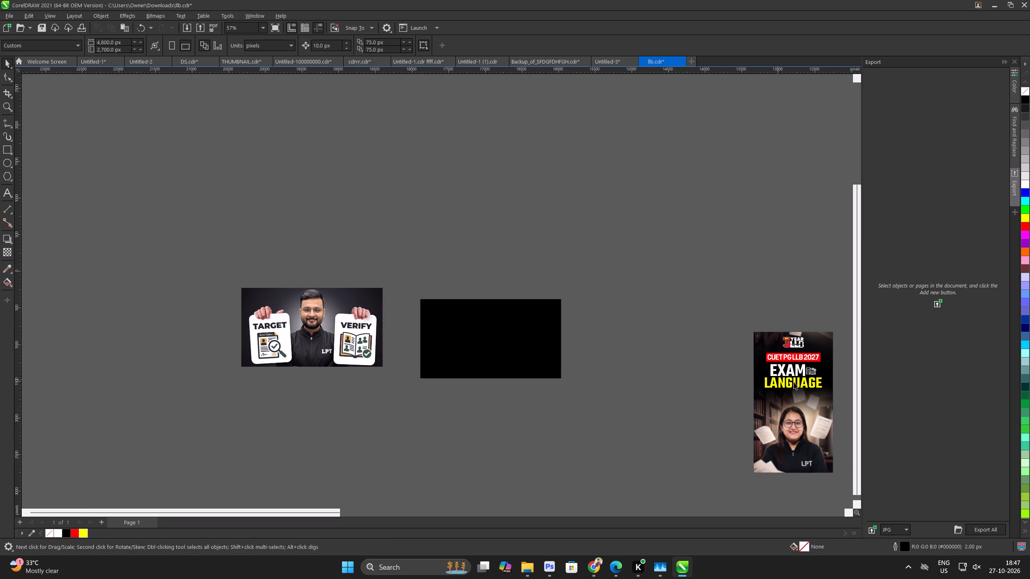
Move the EXAM text from the reel into the lower middle of the black frame.
{"action": "left_click", "coordinate": [807, 366]}
{"action": "scroll", "coordinate": [793, 375], "scroll_direction": "up", "scroll_amount": 3}
{"action": "left_click", "coordinate": [801, 366]}
{"action": "left_click_drag", "start_coordinate": [801, 366], "coordinate": [563, 353]}
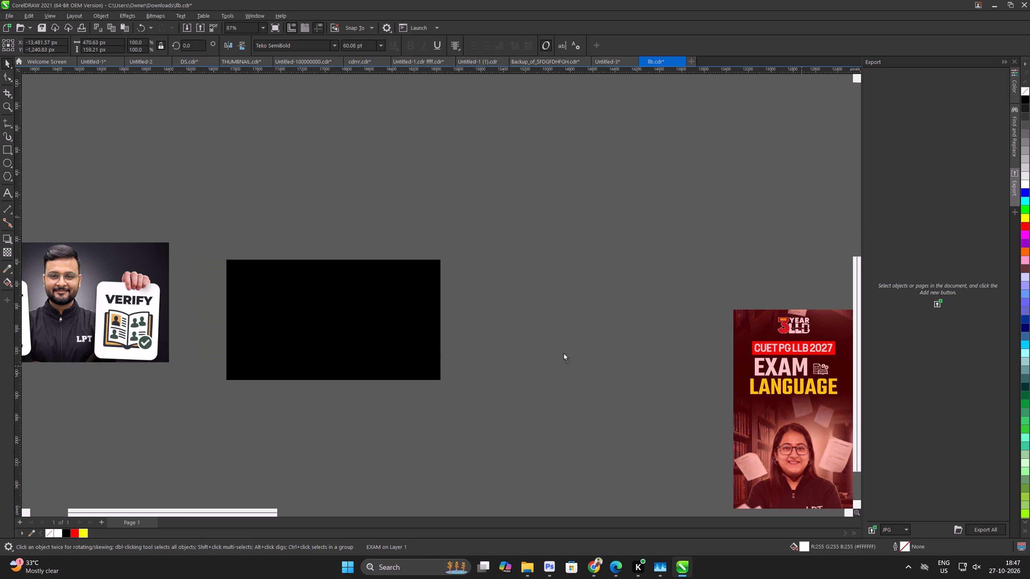
{"action": "left_click_drag", "start_coordinate": [563, 353], "coordinate": [348, 353]}
{"action": "right_click", "coordinate": [348, 353]}
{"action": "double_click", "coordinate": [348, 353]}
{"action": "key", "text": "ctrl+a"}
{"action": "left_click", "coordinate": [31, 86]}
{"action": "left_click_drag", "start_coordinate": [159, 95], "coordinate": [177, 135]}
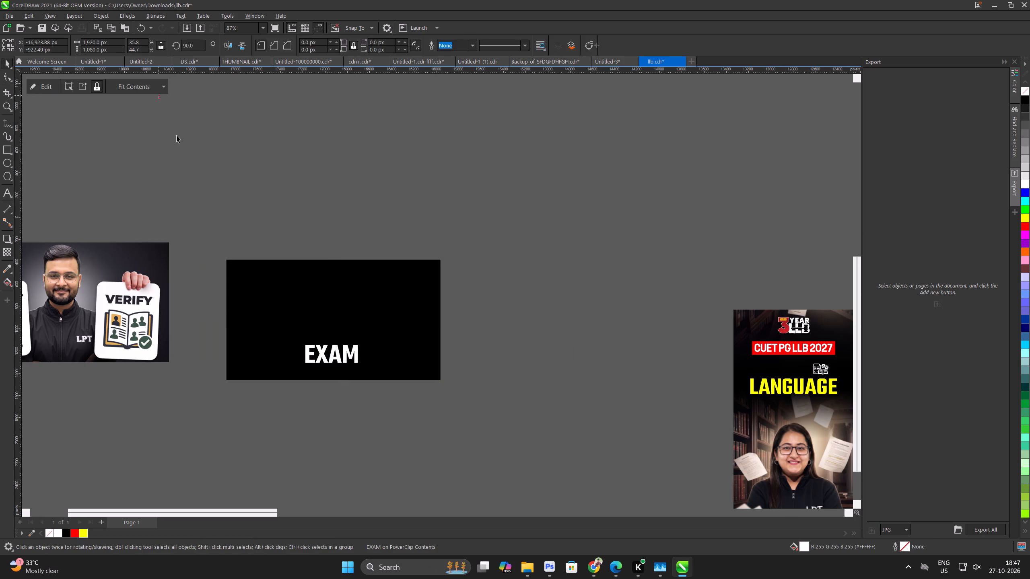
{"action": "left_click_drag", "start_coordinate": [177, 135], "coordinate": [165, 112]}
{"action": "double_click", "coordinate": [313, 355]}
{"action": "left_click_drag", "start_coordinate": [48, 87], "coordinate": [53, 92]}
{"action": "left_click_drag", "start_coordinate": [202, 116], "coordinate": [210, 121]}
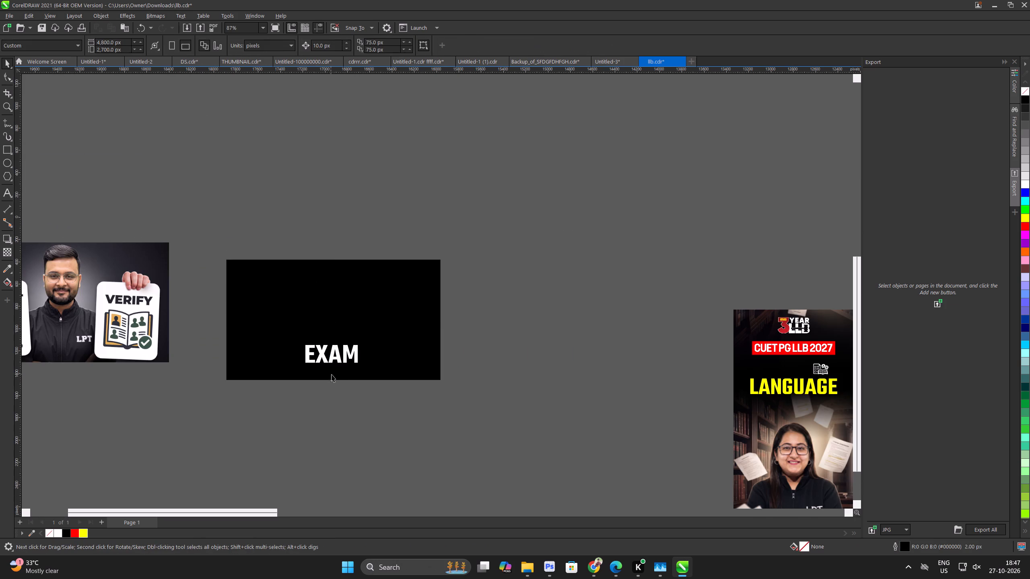
Edit the black frame's PowerClip contents and replace the EXAM text with "Election Commission of India" from the clipboard history.
{"action": "double_click", "coordinate": [336, 359]}
{"action": "left_click", "coordinate": [58, 90]}
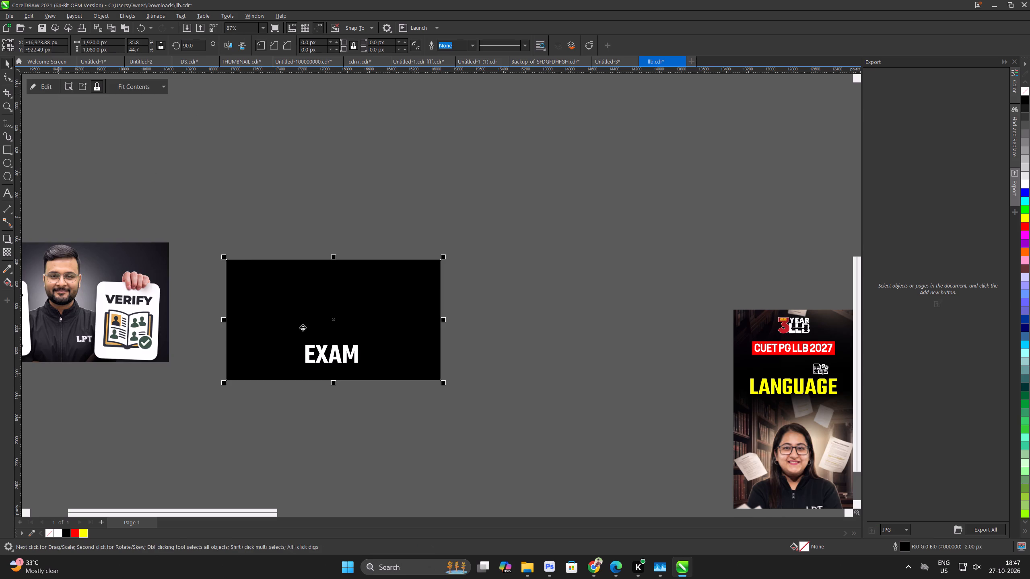
{"action": "triple_click", "coordinate": [333, 356]}
{"action": "left_click", "coordinate": [333, 356]}
{"action": "key", "text": "ctrl+a"}
{"action": "key", "text": "super+v"}
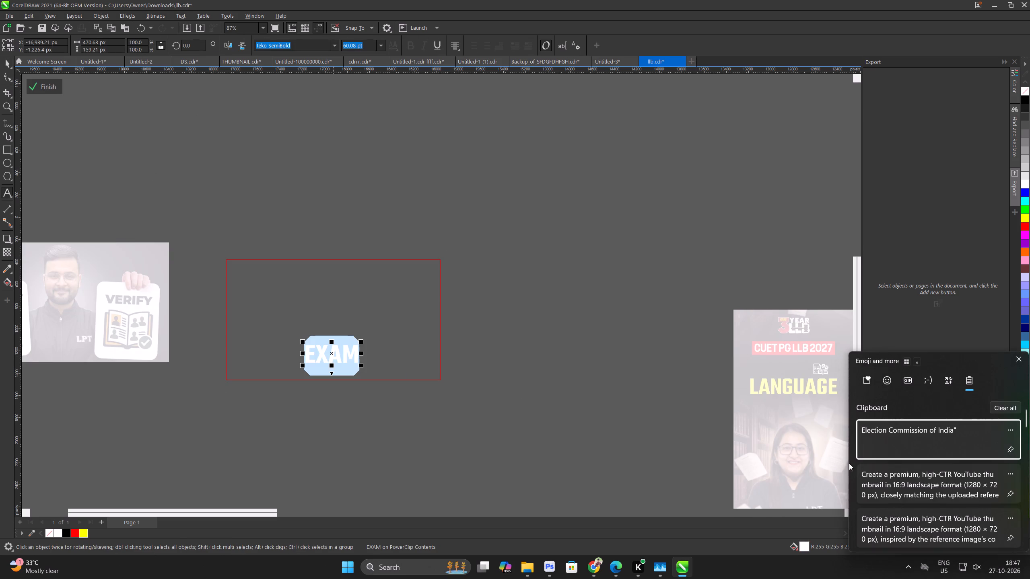
{"action": "scroll", "coordinate": [916, 478], "scroll_direction": "down", "scroll_amount": 1}
{"action": "scroll", "coordinate": [916, 478], "scroll_direction": "up", "scroll_amount": 1}
{"action": "left_click_drag", "start_coordinate": [932, 429], "coordinate": [920, 429]}
{"action": "key", "text": "ctrl+v"}
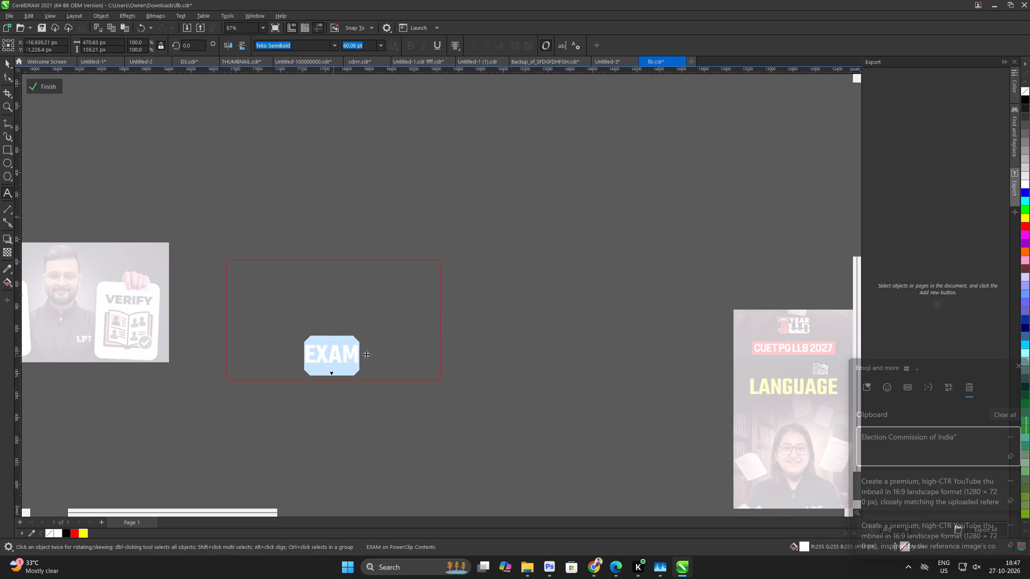
{"action": "scroll", "coordinate": [339, 350], "scroll_direction": "up", "scroll_amount": 4}
{"action": "left_click", "coordinate": [339, 350]}
{"action": "scroll", "coordinate": [356, 364], "scroll_direction": "down", "scroll_amount": 4}
Check the unresponsive Photoshop window and force Photoshop closed through Task Manager.
{"action": "left_click", "coordinate": [608, 565]}
{"action": "left_click", "coordinate": [542, 565]}
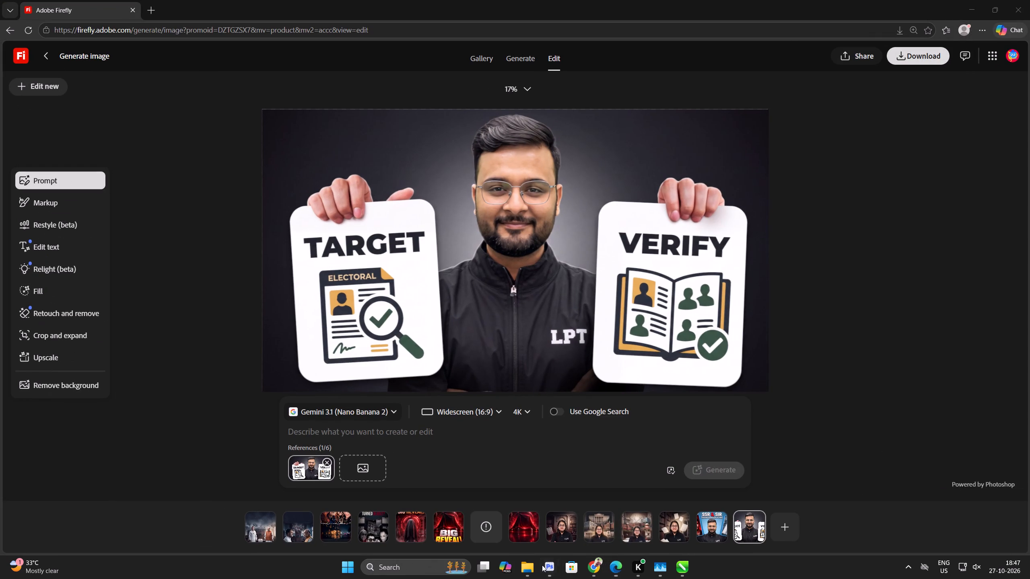
{"action": "left_click", "coordinate": [548, 566]}
{"action": "left_click", "coordinate": [965, 7]}
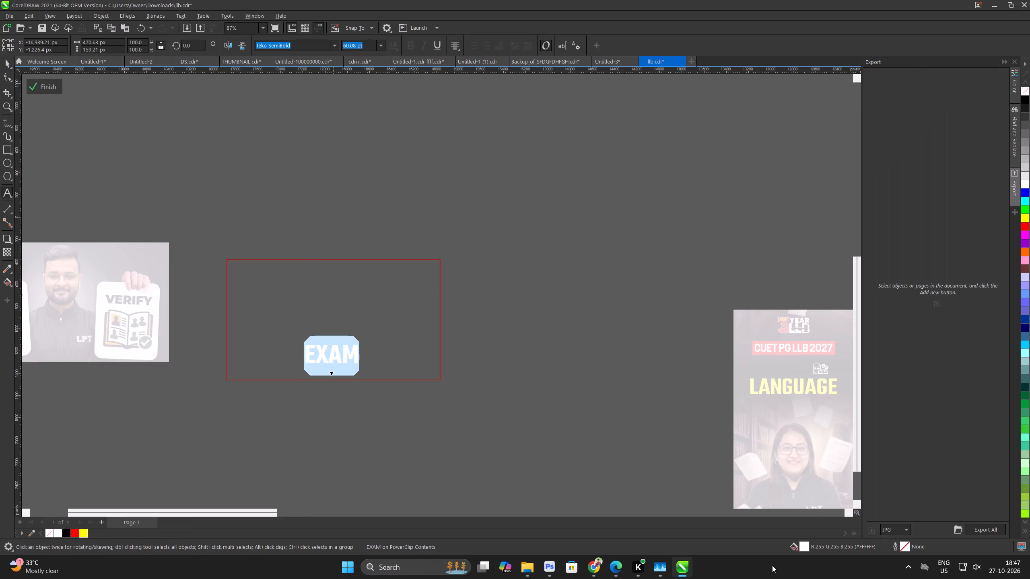
{"action": "right_click", "coordinate": [777, 578]}
{"action": "left_click", "coordinate": [785, 552]}
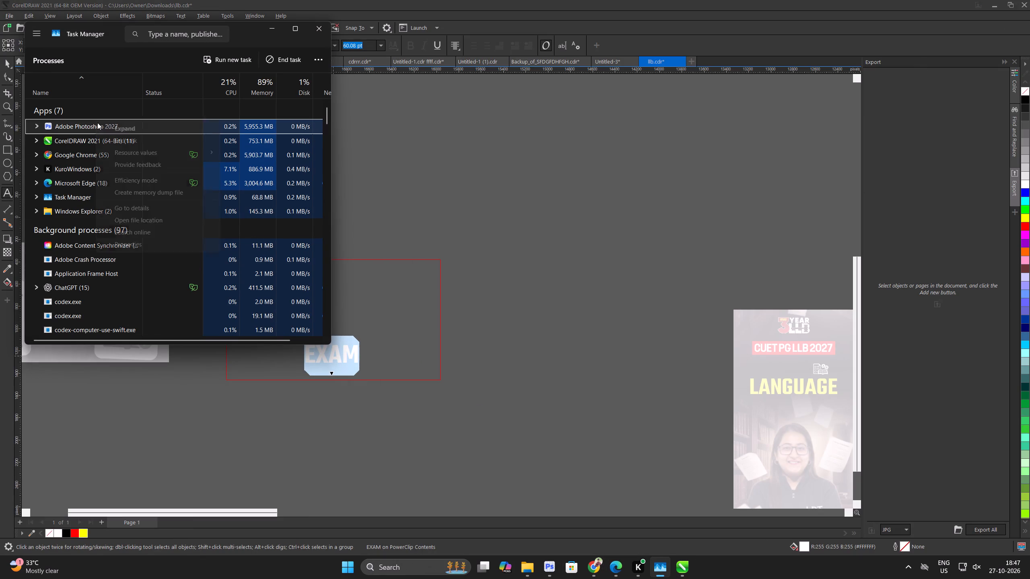
{"action": "key", "text": "super+d"}
{"action": "left_click", "coordinate": [549, 433]}
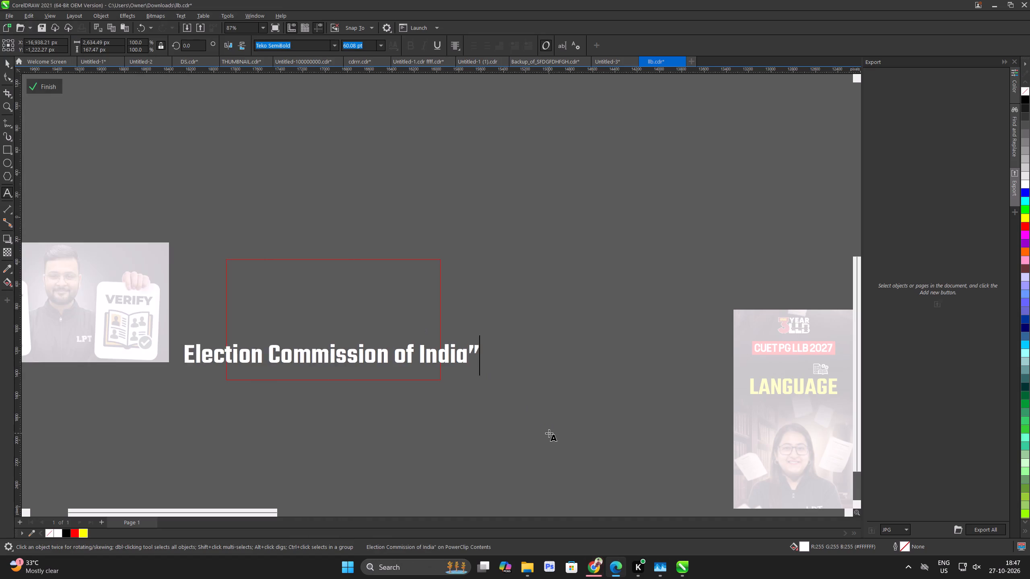
Relaunch Photoshop.
{"action": "key", "text": "super+d"}
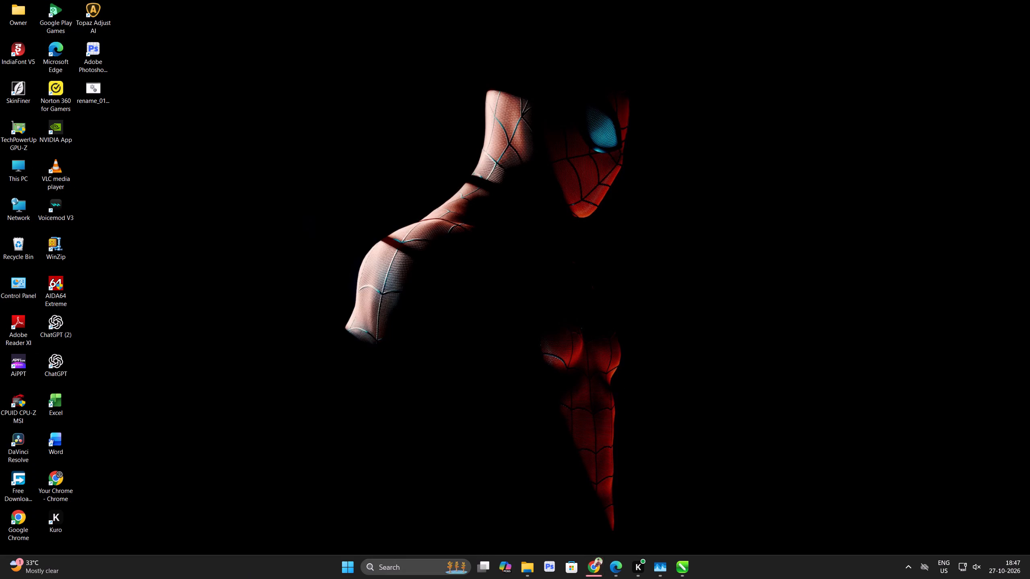
{"action": "left_click", "coordinate": [548, 565]}
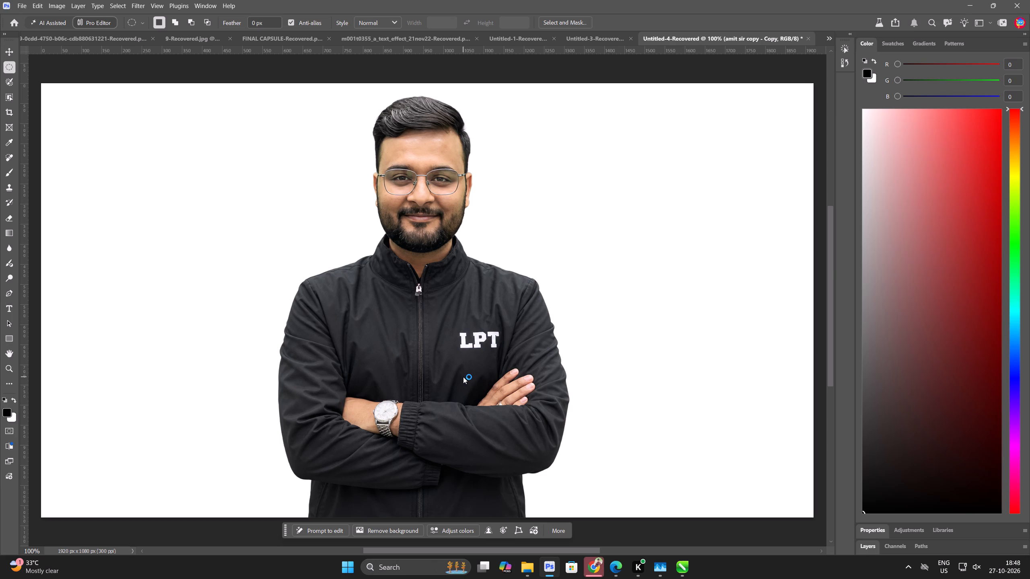
Look through the recovered Photoshop documents for the election thumbnail.
{"action": "scroll", "coordinate": [450, 335], "scroll_direction": "down", "scroll_amount": 6}
{"action": "scroll", "coordinate": [450, 335], "scroll_direction": "up", "scroll_amount": 5}
{"action": "scroll", "coordinate": [450, 335], "scroll_direction": "down", "scroll_amount": 5}
{"action": "scroll", "coordinate": [450, 335], "scroll_direction": "up", "scroll_amount": 4}
{"action": "left_click", "coordinate": [8, 52]}
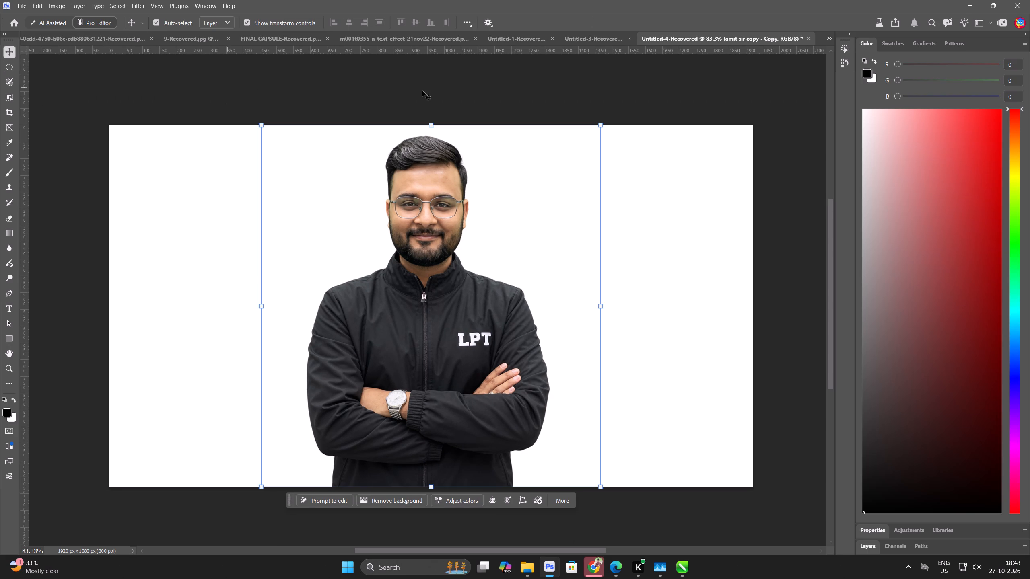
{"action": "left_click", "coordinate": [573, 74]}
{"action": "left_click", "coordinate": [603, 42]}
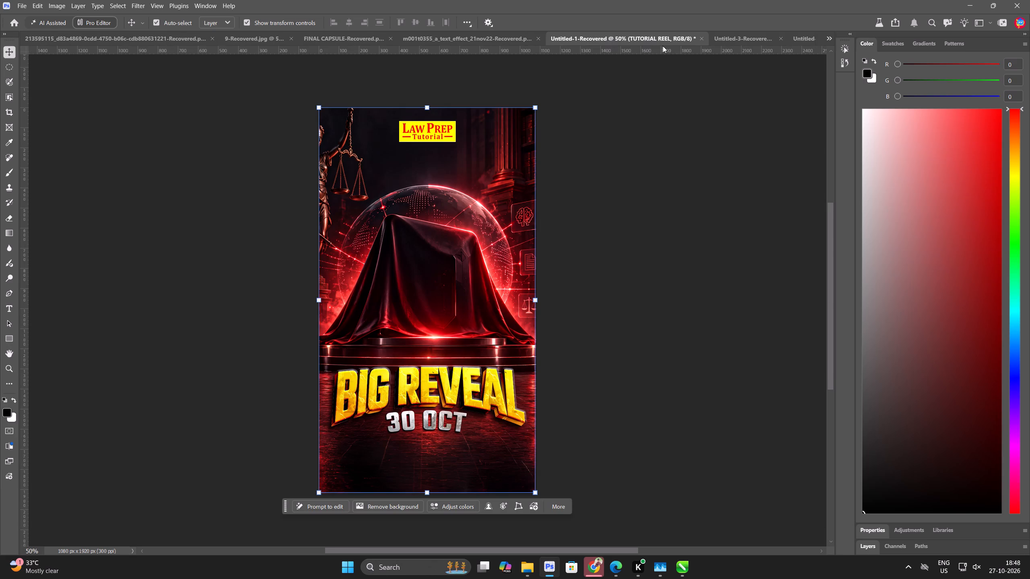
{"action": "key", "text": "ctrl+Tab"}
{"action": "key", "text": "ctrl+Tab"}
{"action": "key", "text": "ctrl+Tab"}
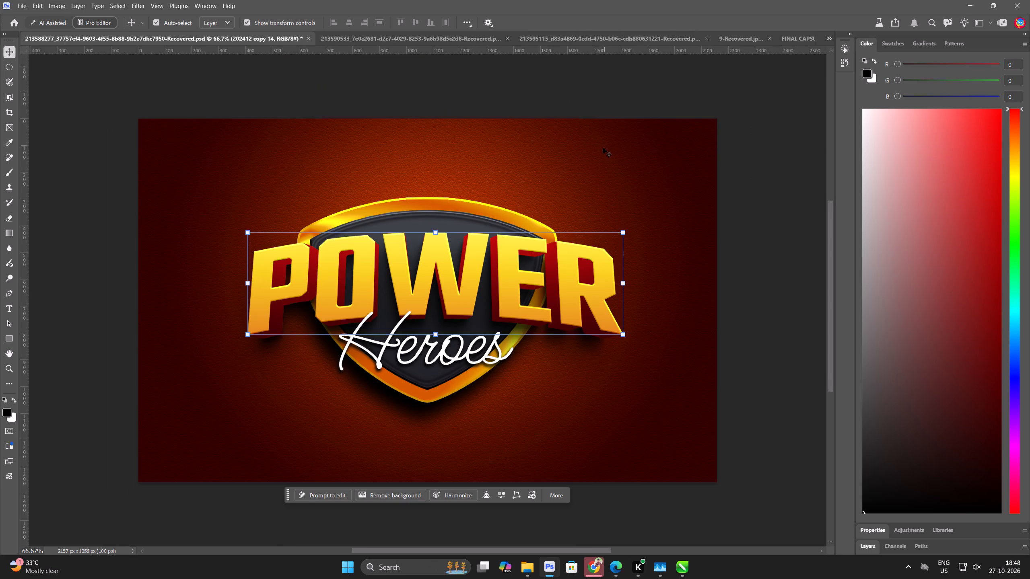
Create a new document from the THUMBNAIL preset, 1920 × 1080 px at 300 ppi, fitted to the screen.
{"action": "key", "text": "ctrl+n"}
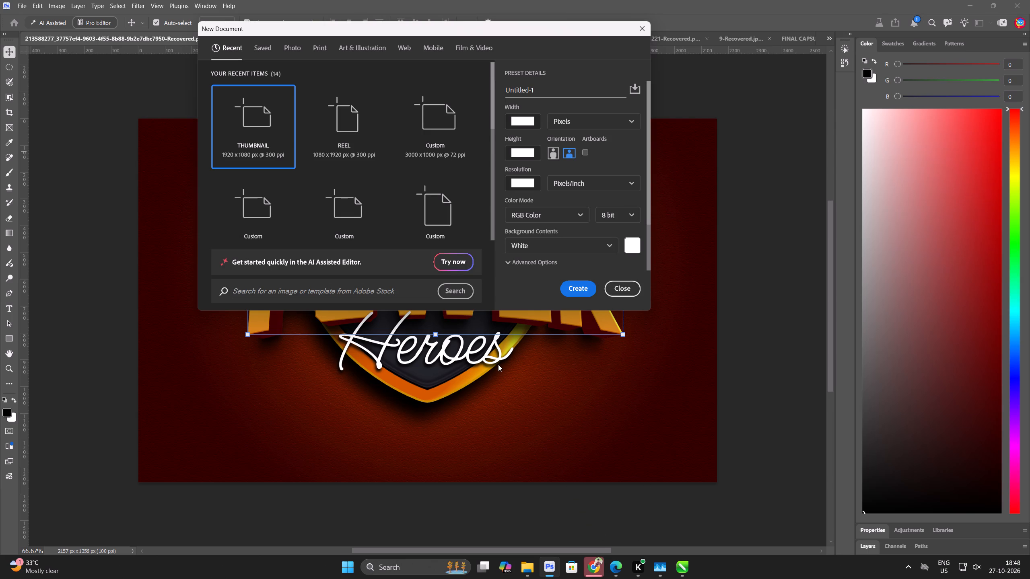
{"action": "double_click", "coordinate": [266, 136]}
{"action": "key", "text": "ctrl+0"}
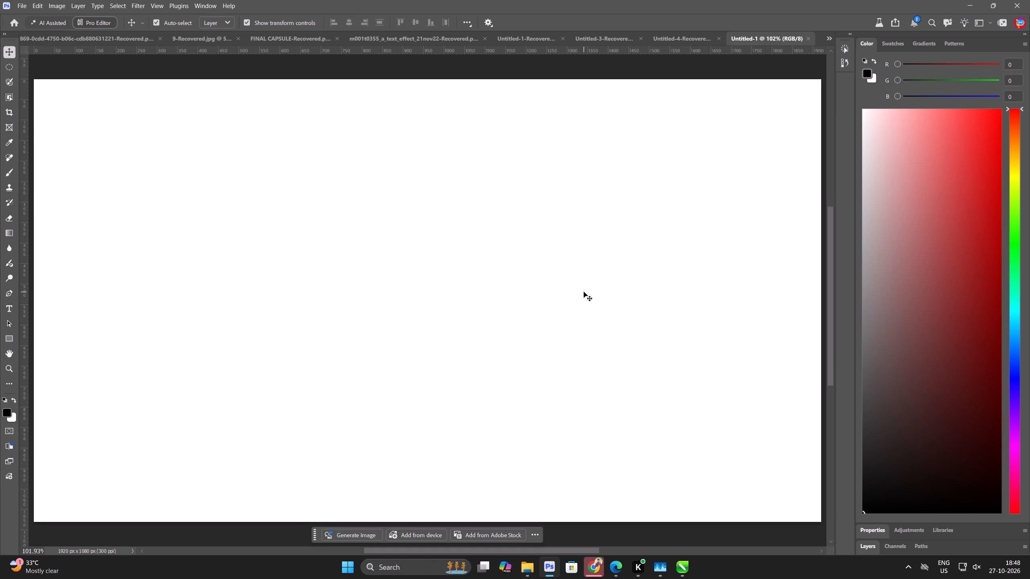
Show the layers of the new document.
{"action": "left_click", "coordinate": [830, 36]}
{"action": "key", "text": "F7"}
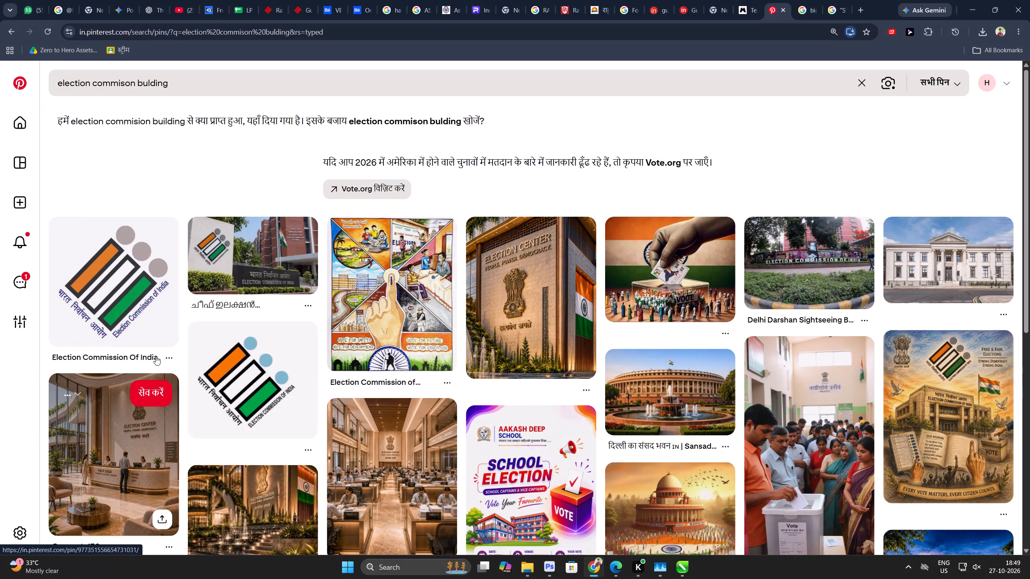
Copy the Pinterest photo of the Election Commission of India sign and brick building and paste it into the Photoshop thumbnail document.
{"action": "left_click", "coordinate": [270, 271]}
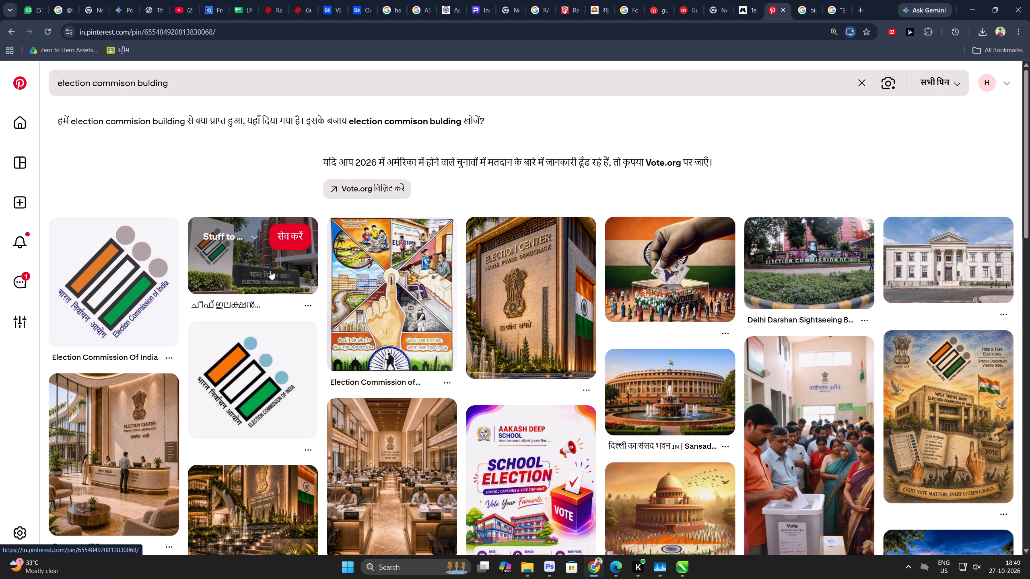
{"action": "right_click", "coordinate": [204, 207]}
{"action": "left_click", "coordinate": [232, 248]}
{"action": "key", "text": "alt+Tab"}
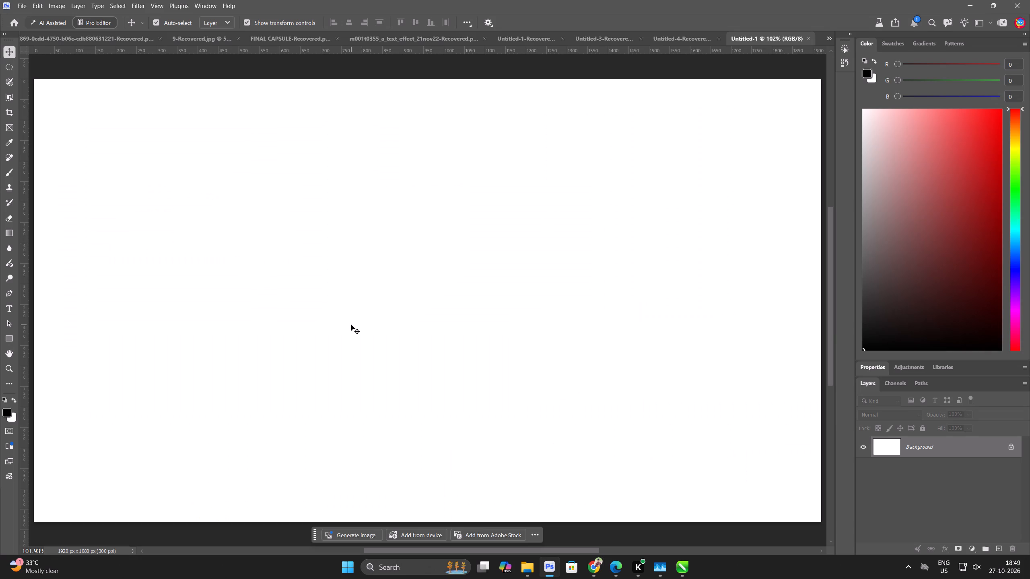
{"action": "key", "text": "ctrl+v"}
Enlarge the Election Commission photo to about 160% and place it in the canvas's upper-left corner.
{"action": "scroll", "coordinate": [323, 329], "scroll_direction": "down", "scroll_amount": 5}
{"action": "left_click_drag", "start_coordinate": [386, 368], "coordinate": [386, 433]}
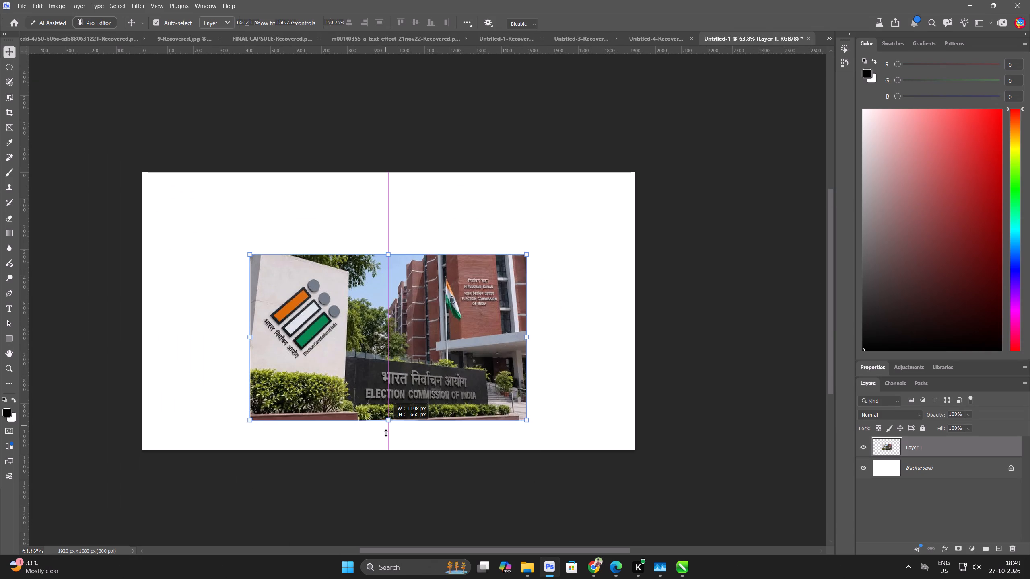
{"action": "left_click_drag", "start_coordinate": [386, 433], "coordinate": [386, 435]}
{"action": "left_click_drag", "start_coordinate": [408, 414], "coordinate": [311, 332]}
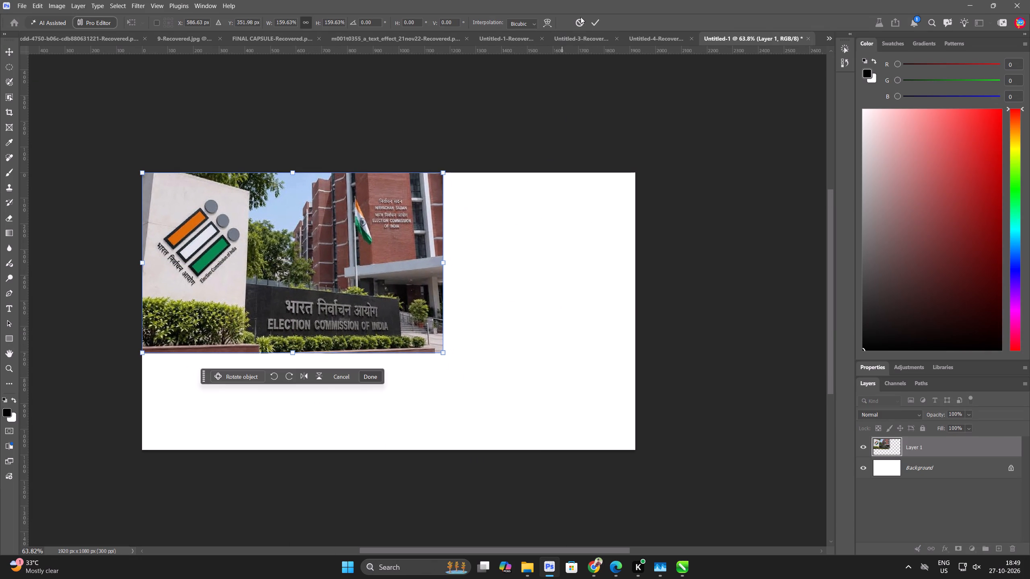
{"action": "left_click", "coordinate": [592, 24]}
Add a layer mask to the building photo and fade its right and bottom edges with a soft 712 px Eraser.
{"action": "left_click", "coordinate": [959, 543]}
{"action": "key", "text": "e"}
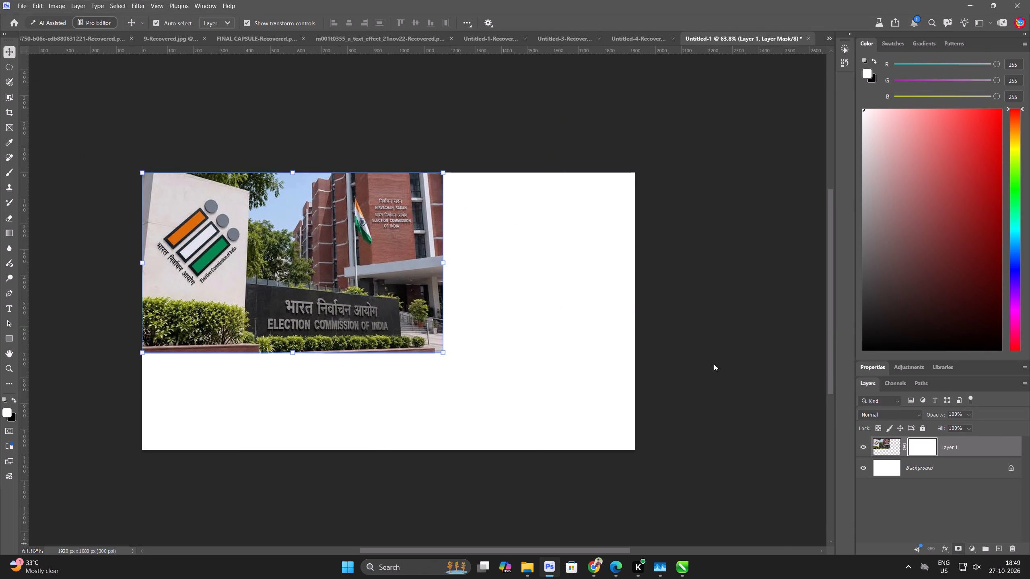
{"action": "left_click_drag", "start_coordinate": [521, 131], "coordinate": [519, 427]}
{"action": "key", "text": "ctrl+z"}
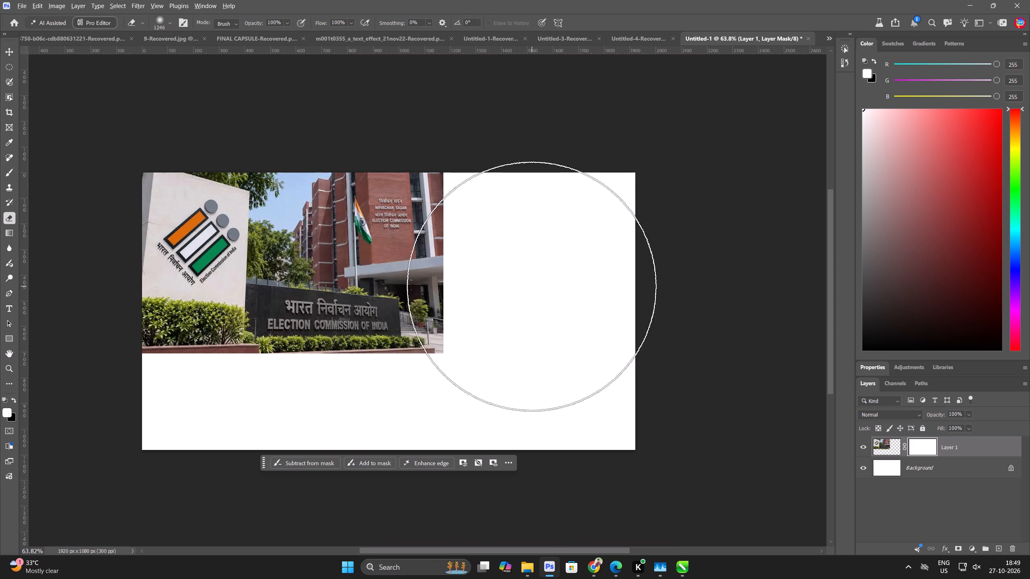
{"action": "right_click_drag", "start_coordinate": [531, 286], "coordinate": [445, 304], "text": "alt"}
{"action": "left_click_drag", "start_coordinate": [479, 135], "coordinate": [24, 364]}
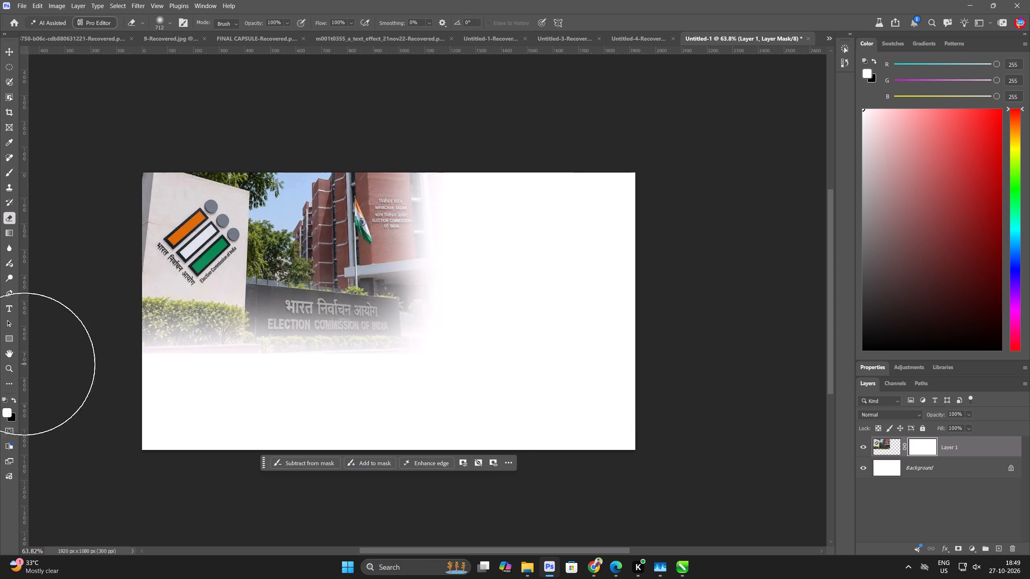
{"action": "left_click_drag", "start_coordinate": [24, 364], "coordinate": [474, 378]}
{"action": "key", "text": "ctrl+z"}
{"action": "left_click_drag", "start_coordinate": [490, 400], "coordinate": [288, 413]}
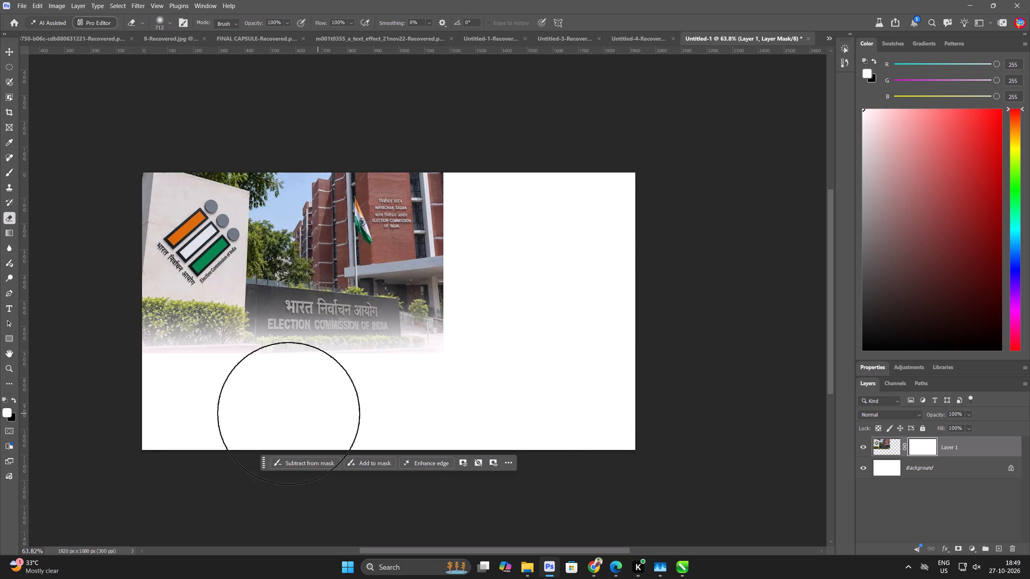
{"action": "left_click_drag", "start_coordinate": [288, 413], "coordinate": [503, 399]}
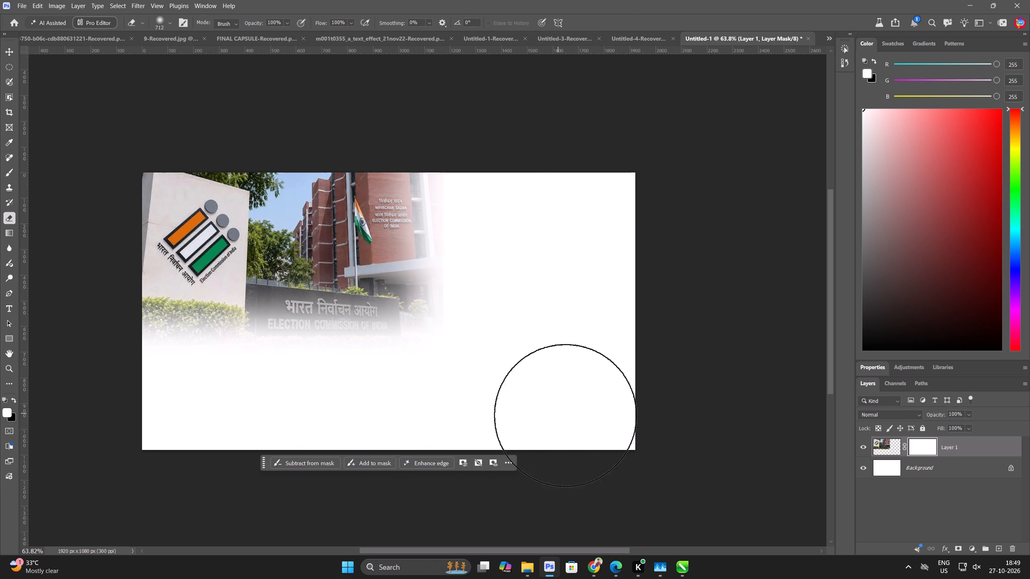
Convert the building photo to black and white using the Default preset.
{"action": "left_click", "coordinate": [890, 446]}
{"action": "key", "text": "ctrl+alt+shift+b"}
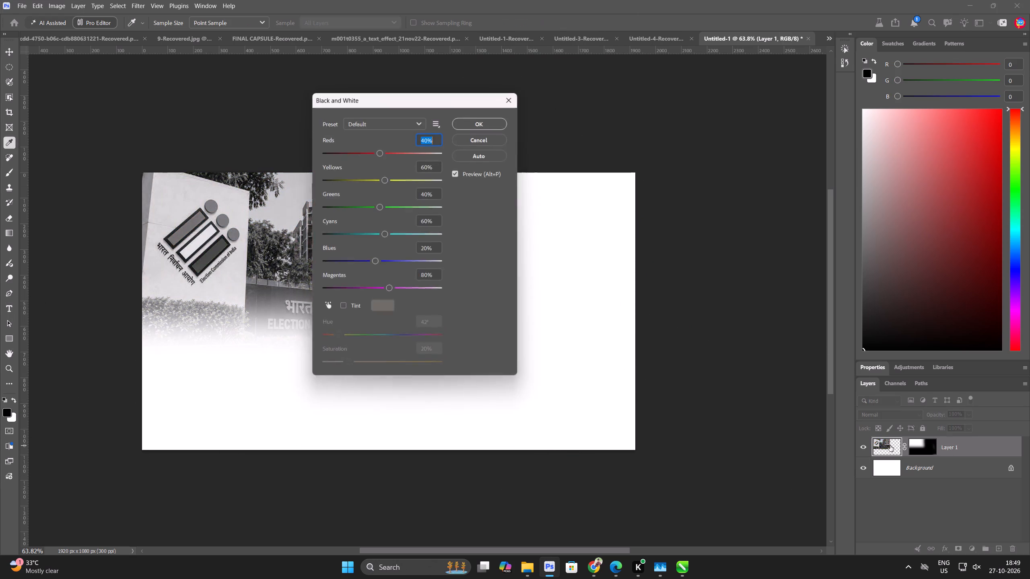
{"action": "key", "text": "Return"}
Shift the masked building photo slightly left and up on the canvas and deselect it.
{"action": "left_click", "coordinate": [6, 47]}
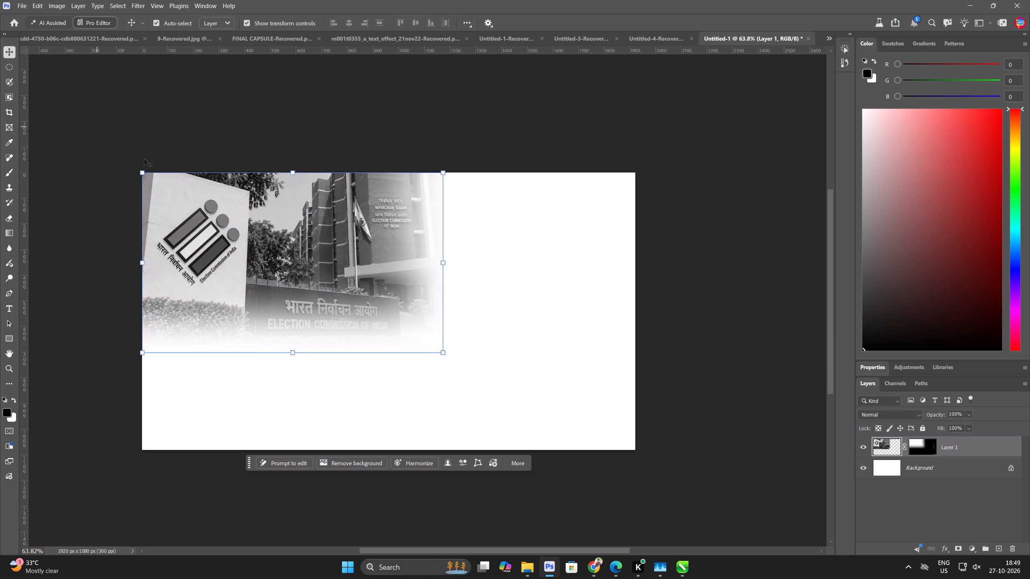
{"action": "left_click_drag", "start_coordinate": [314, 240], "coordinate": [289, 234]}
{"action": "left_click", "coordinate": [534, 301]}
Switch to Chrome and search Pinterest for "dark grung bg".
{"action": "key", "text": "alt+Tab"}
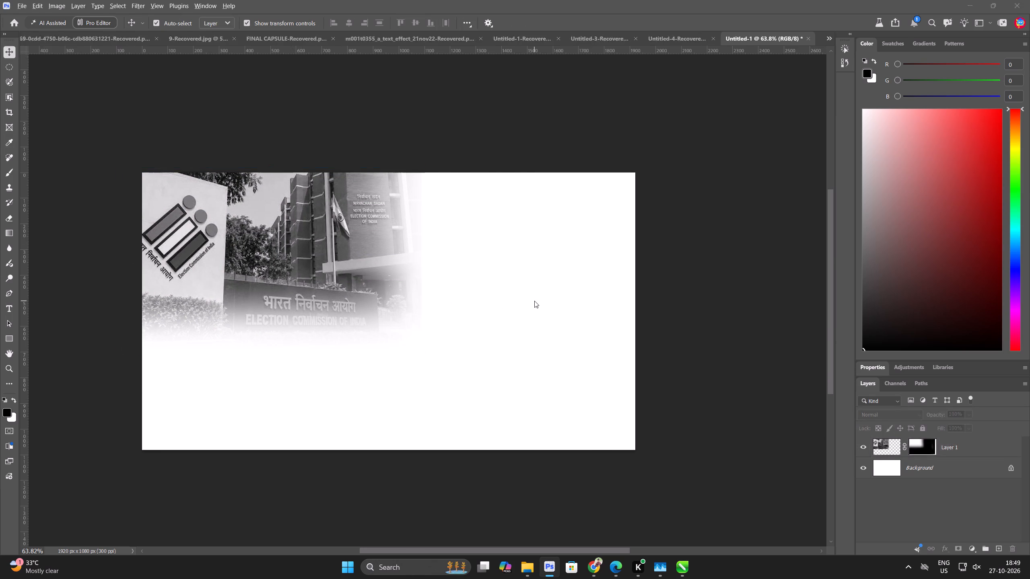
{"action": "left_click", "coordinate": [121, 73]}
{"action": "type", "text": "dark grung bg"}
{"action": "key", "text": "space"}
{"action": "key", "text": "Return"}
{"action": "scroll", "coordinate": [94, 64], "scroll_direction": "up", "scroll_amount": 2}
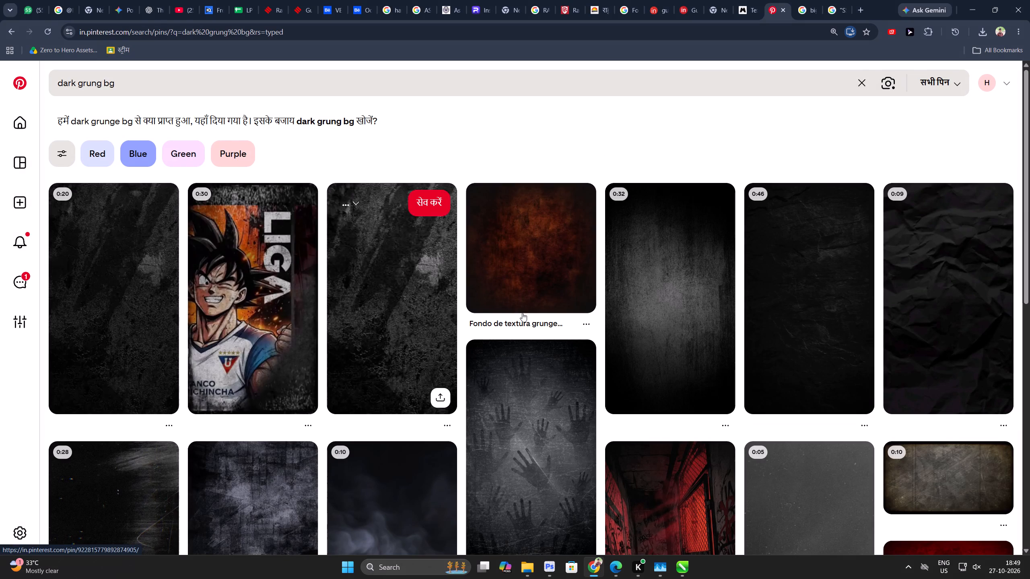
{"action": "scroll", "coordinate": [718, 314], "scroll_direction": "down", "scroll_amount": 3}
Browse the dark grunge textures through related pins and download the speckled black texture image.
{"action": "left_click", "coordinate": [545, 343]}
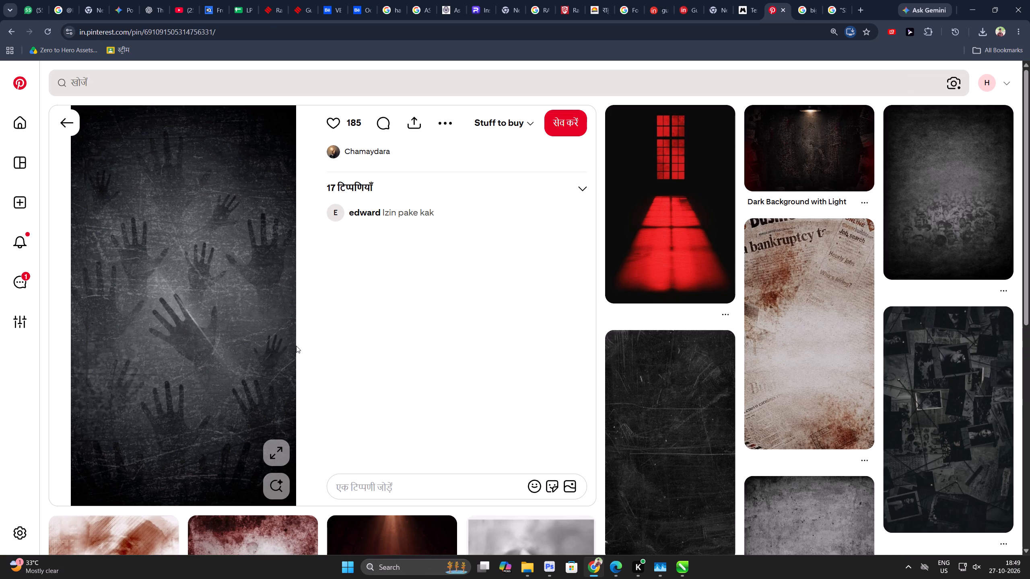
{"action": "scroll", "coordinate": [517, 330], "scroll_direction": "down", "scroll_amount": 3}
{"action": "left_click", "coordinate": [682, 325]}
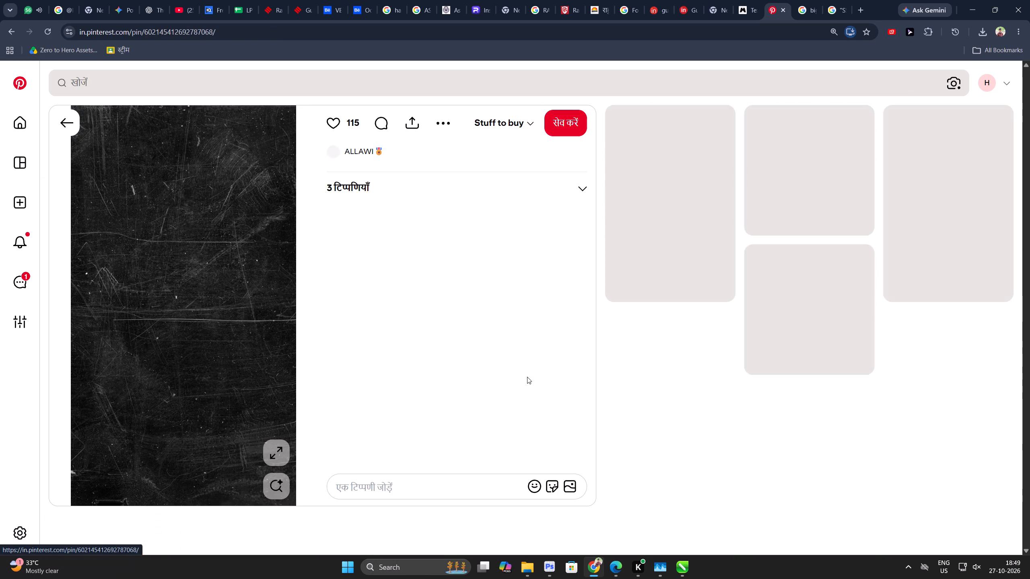
{"action": "right_click", "coordinate": [239, 246]}
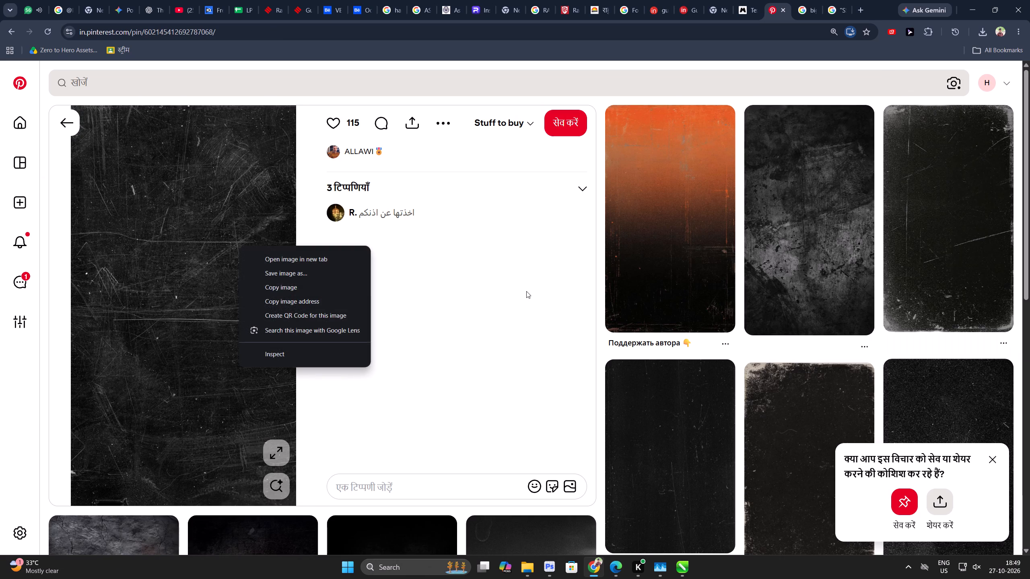
{"action": "scroll", "coordinate": [614, 298], "scroll_direction": "down", "scroll_amount": 2}
{"action": "scroll", "coordinate": [794, 318], "scroll_direction": "down", "scroll_amount": 2}
{"action": "left_click", "coordinate": [936, 297]}
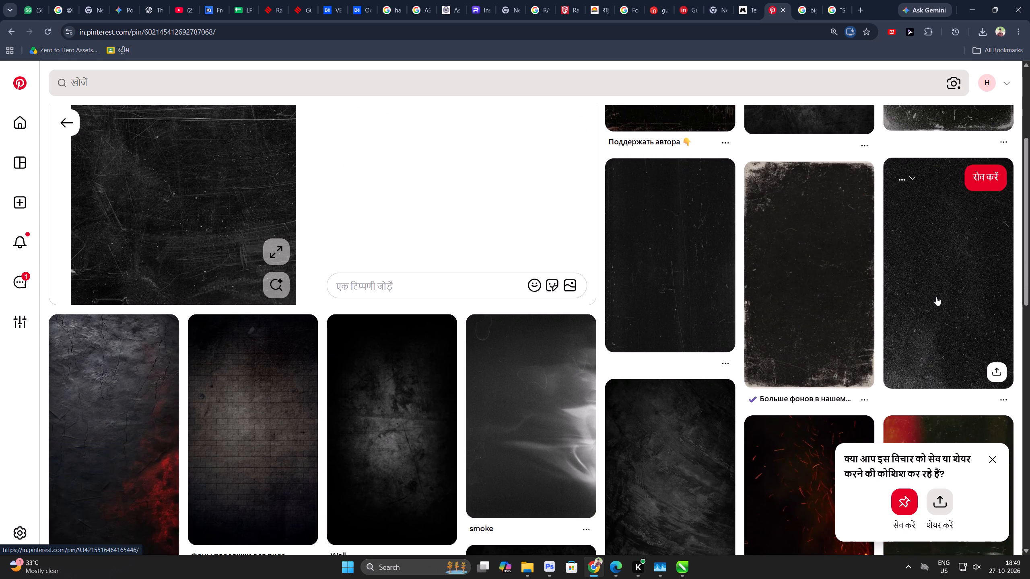
{"action": "right_click", "coordinate": [250, 227]}
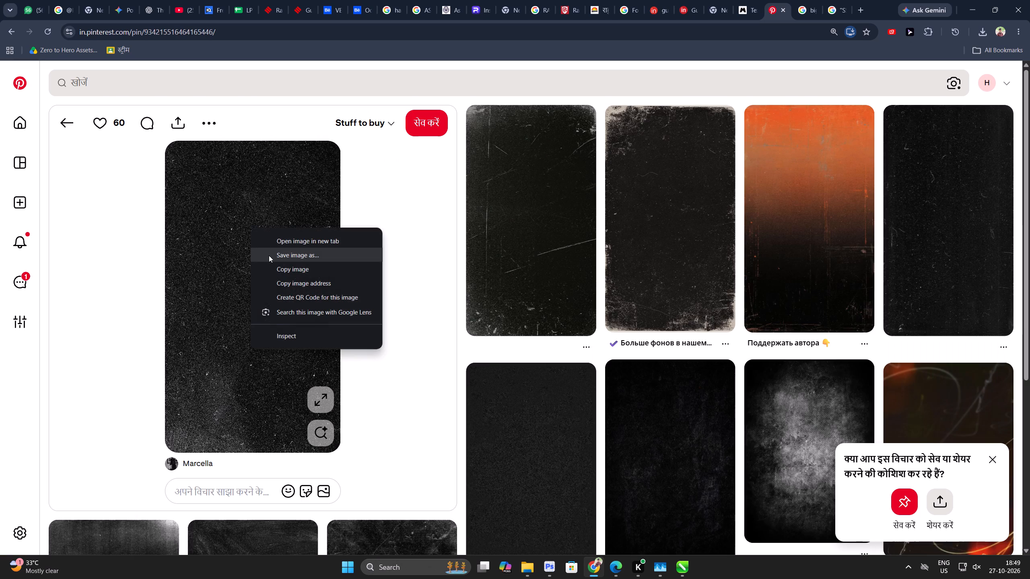
{"action": "left_click", "coordinate": [269, 255]}
{"action": "key", "text": "Return"}
{"action": "key", "text": "Return"}
Open the grainy black texture with a bright upper-right corner and save it to the Stuff to buy board.
{"action": "scroll", "coordinate": [286, 253], "scroll_direction": "down", "scroll_amount": 5}
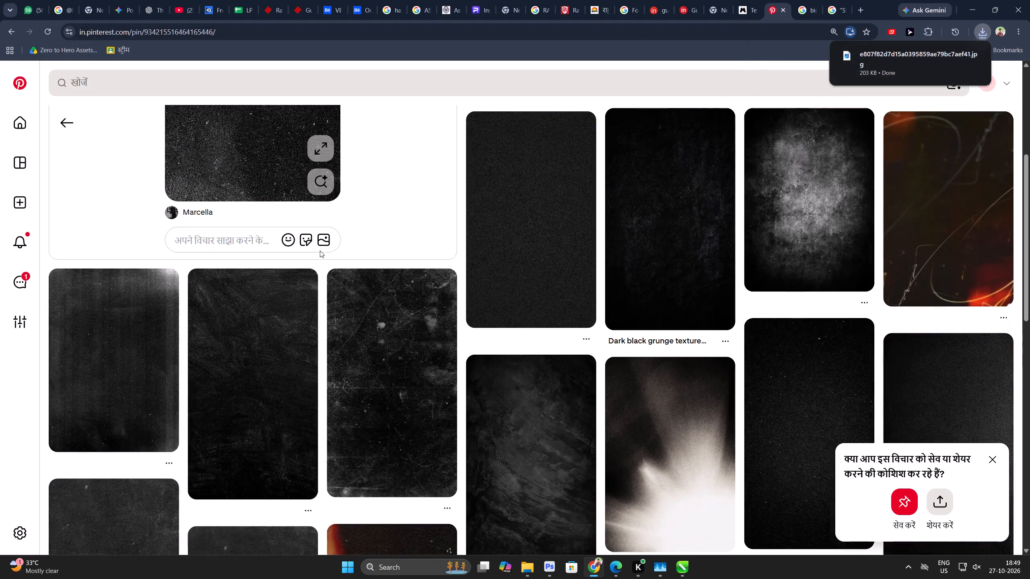
{"action": "left_click", "coordinate": [320, 250]}
{"action": "scroll", "coordinate": [276, 278], "scroll_direction": "down", "scroll_amount": 1}
{"action": "scroll", "coordinate": [276, 278], "scroll_direction": "up", "scroll_amount": 1}
{"action": "left_click_drag", "start_coordinate": [350, 290], "coordinate": [356, 294]}
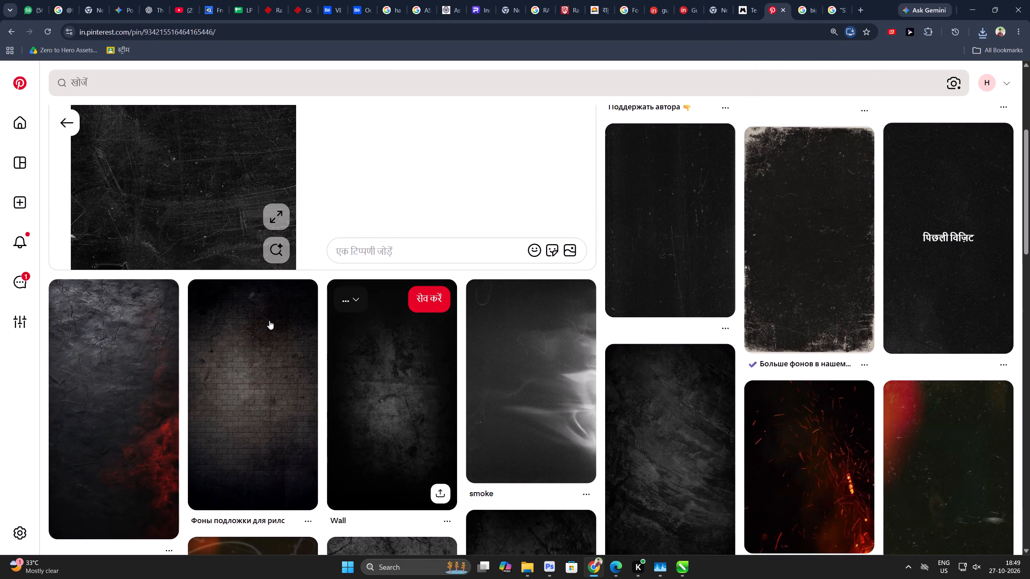
{"action": "scroll", "coordinate": [132, 455], "scroll_direction": "down", "scroll_amount": 4}
{"action": "left_click", "coordinate": [124, 415]}
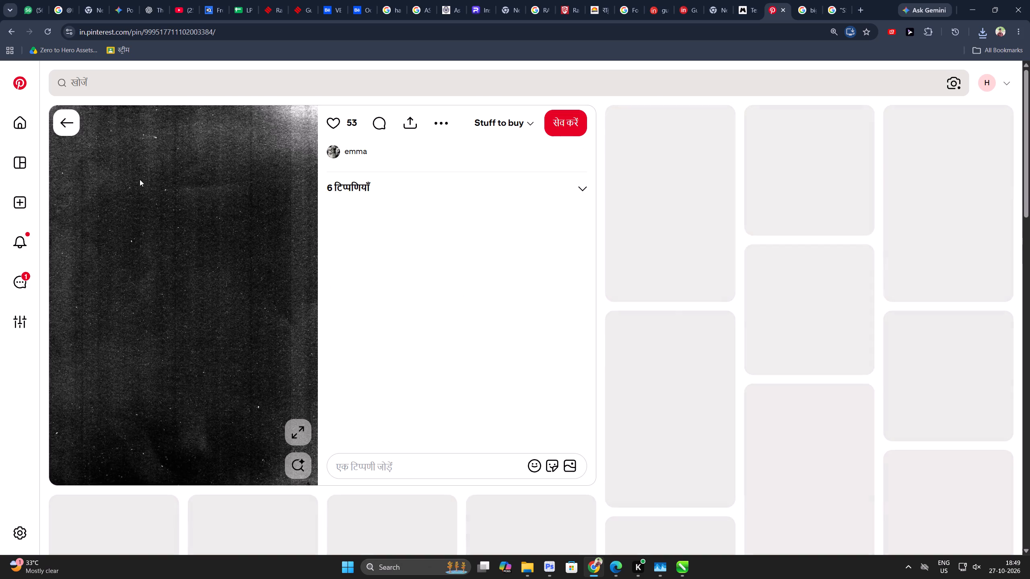
{"action": "left_click", "coordinate": [572, 124]}
Return to the related textures, copy the dark "Wall" image, and paste it into the Photoshop thumbnail document.
{"action": "left_click", "coordinate": [78, 126]}
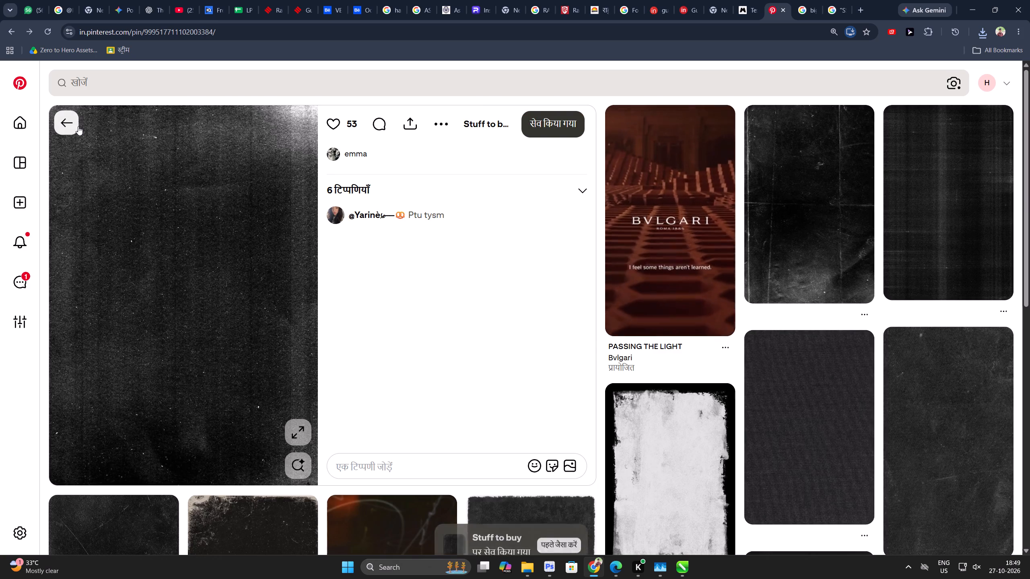
{"action": "left_click", "coordinate": [77, 126]}
{"action": "scroll", "coordinate": [224, 193], "scroll_direction": "down", "scroll_amount": 2}
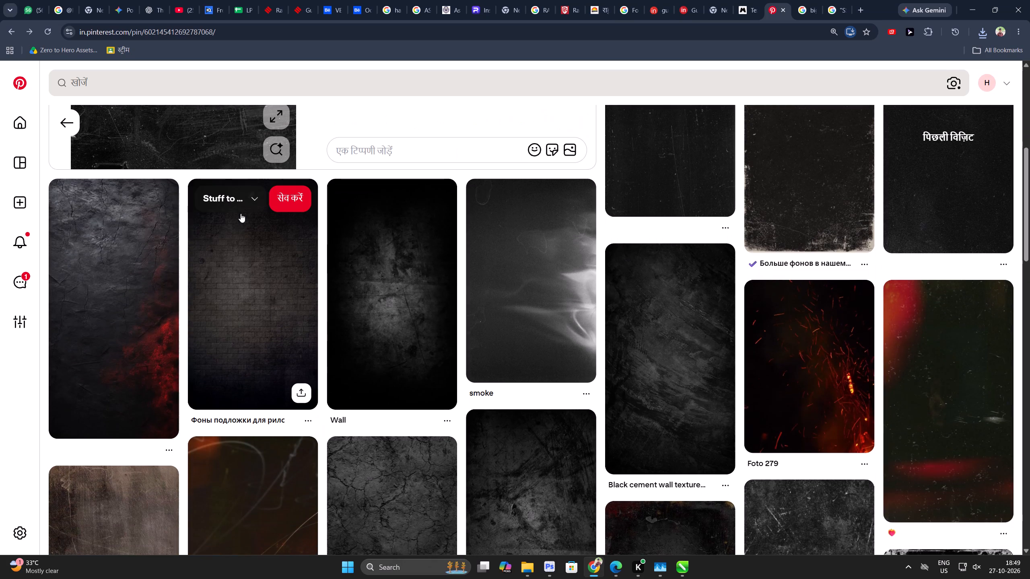
{"action": "left_click", "coordinate": [399, 306]}
{"action": "right_click", "coordinate": [243, 207]}
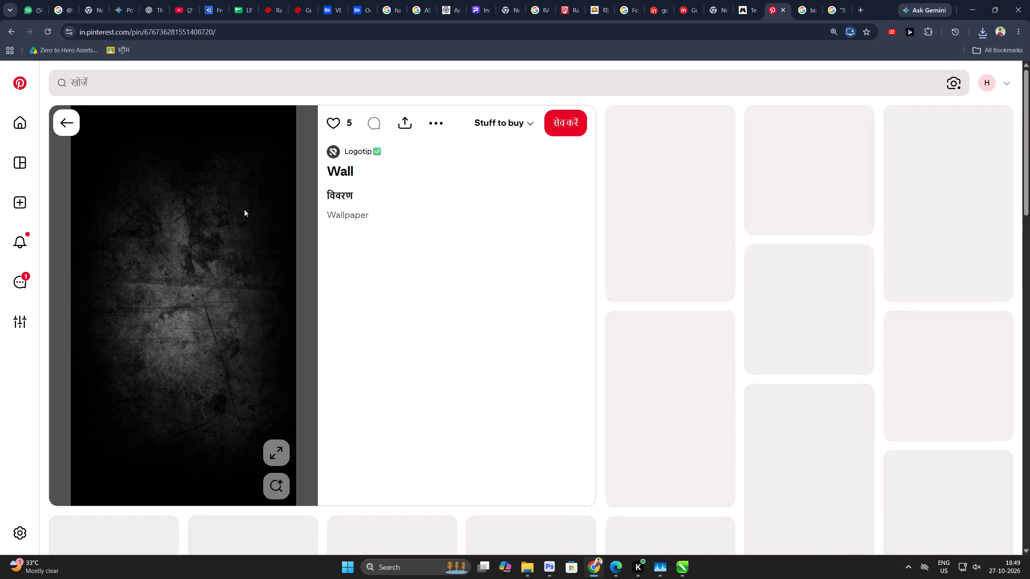
{"action": "left_click", "coordinate": [275, 250]}
{"action": "key", "text": "alt+Tab"}
{"action": "key", "text": "ctrl+v"}
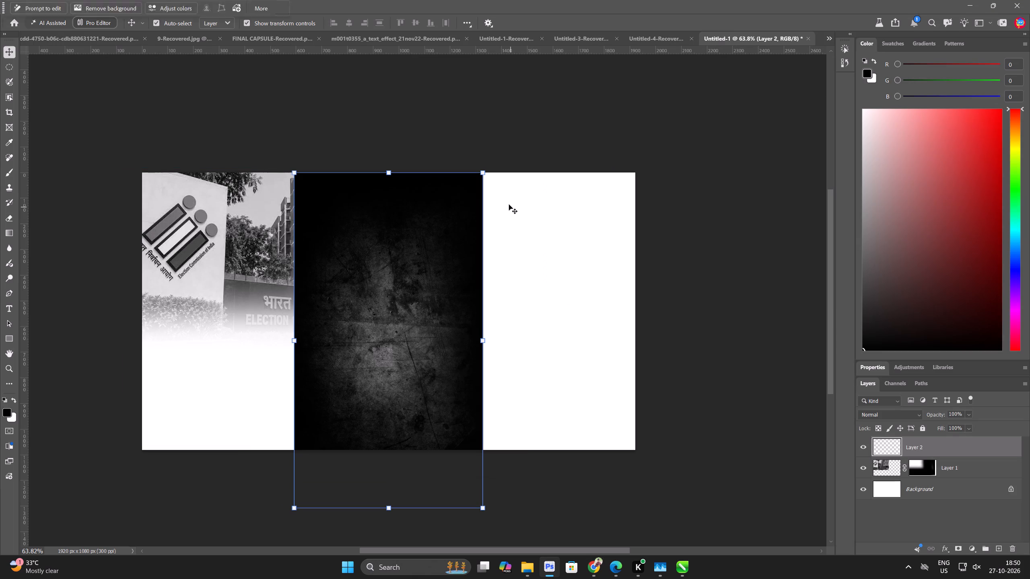
Enlarge the dark wall texture, rotate it about 90° to landscape, and position it to cover the whole canvas.
{"action": "left_click_drag", "start_coordinate": [488, 333], "coordinate": [609, 334]}
{"action": "left_click_drag", "start_coordinate": [653, 171], "coordinate": [672, 411]}
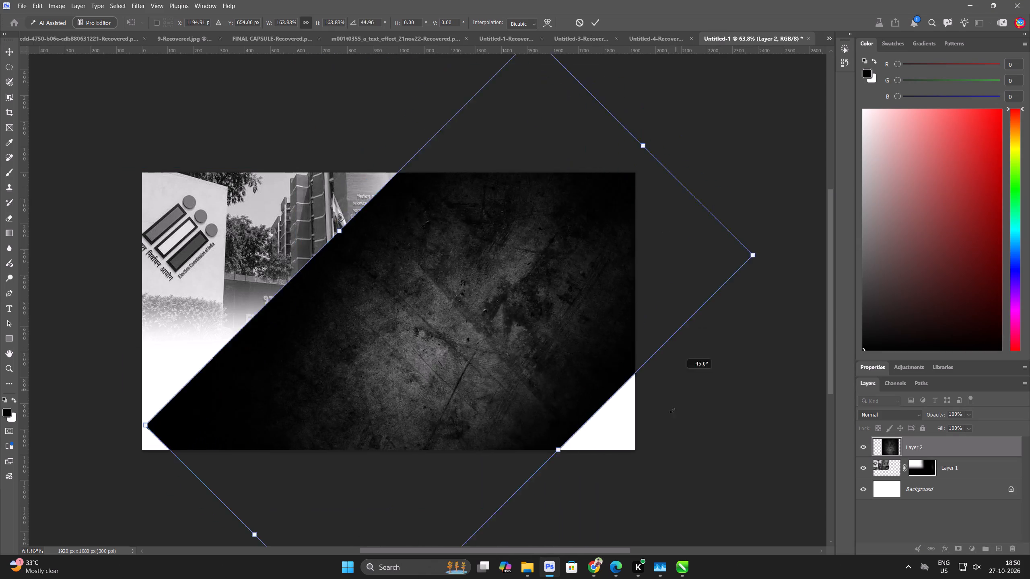
{"action": "left_click_drag", "start_coordinate": [672, 411], "coordinate": [612, 541]}
{"action": "left_click_drag", "start_coordinate": [569, 406], "coordinate": [520, 373]}
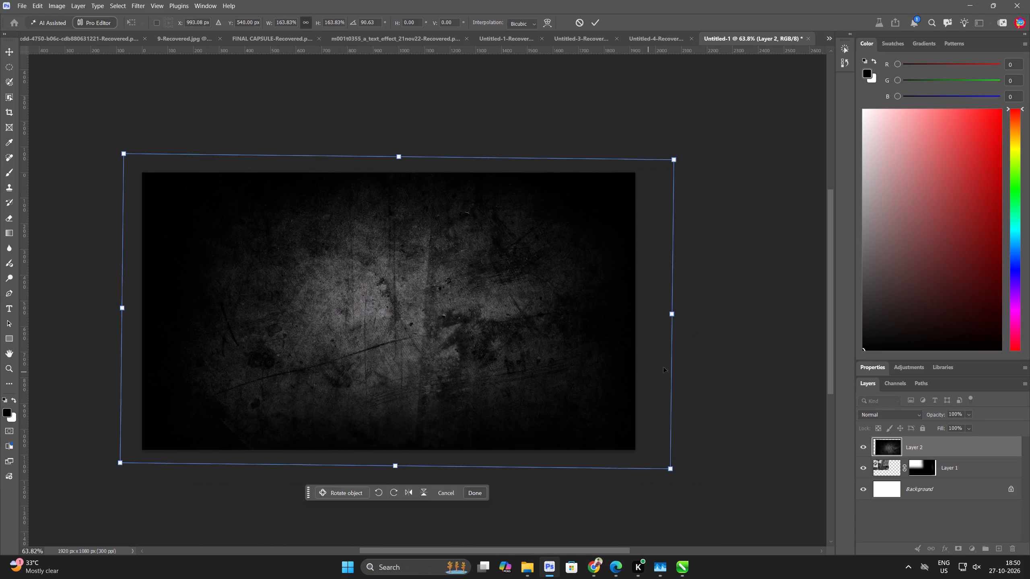
{"action": "left_click_drag", "start_coordinate": [670, 360], "coordinate": [672, 348]}
{"action": "left_click", "coordinate": [733, 344]}
{"action": "left_click_drag", "start_coordinate": [563, 313], "coordinate": [562, 320]}
{"action": "left_click", "coordinate": [589, 23]}
Move the wall texture layer beneath the masked commission building layer.
{"action": "left_click_drag", "start_coordinate": [938, 448], "coordinate": [943, 476]}
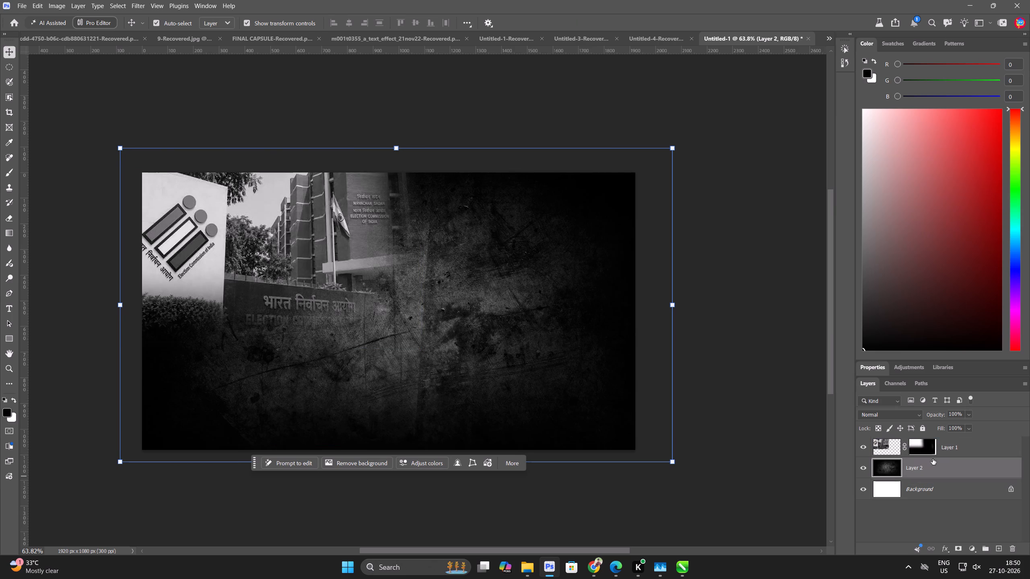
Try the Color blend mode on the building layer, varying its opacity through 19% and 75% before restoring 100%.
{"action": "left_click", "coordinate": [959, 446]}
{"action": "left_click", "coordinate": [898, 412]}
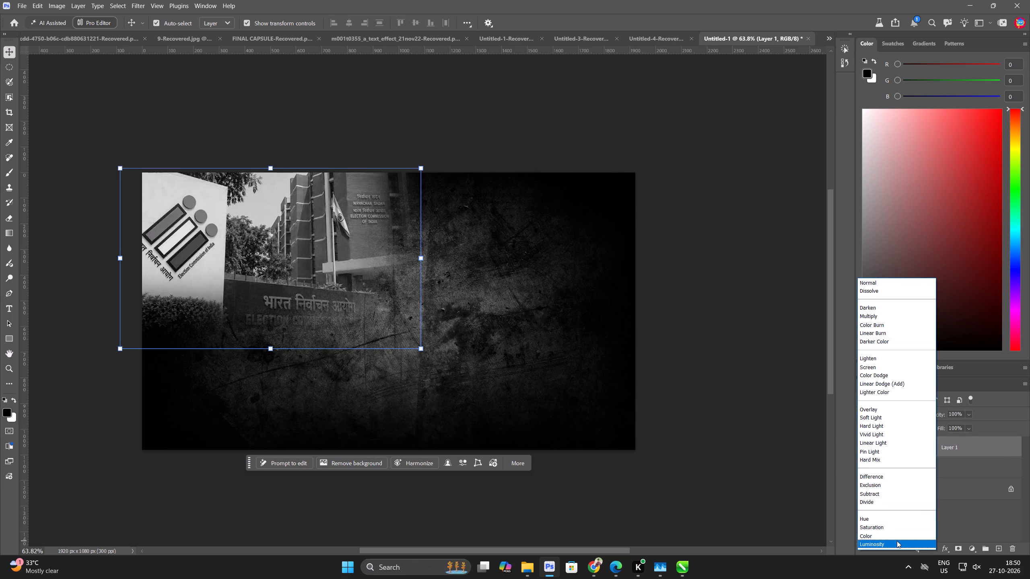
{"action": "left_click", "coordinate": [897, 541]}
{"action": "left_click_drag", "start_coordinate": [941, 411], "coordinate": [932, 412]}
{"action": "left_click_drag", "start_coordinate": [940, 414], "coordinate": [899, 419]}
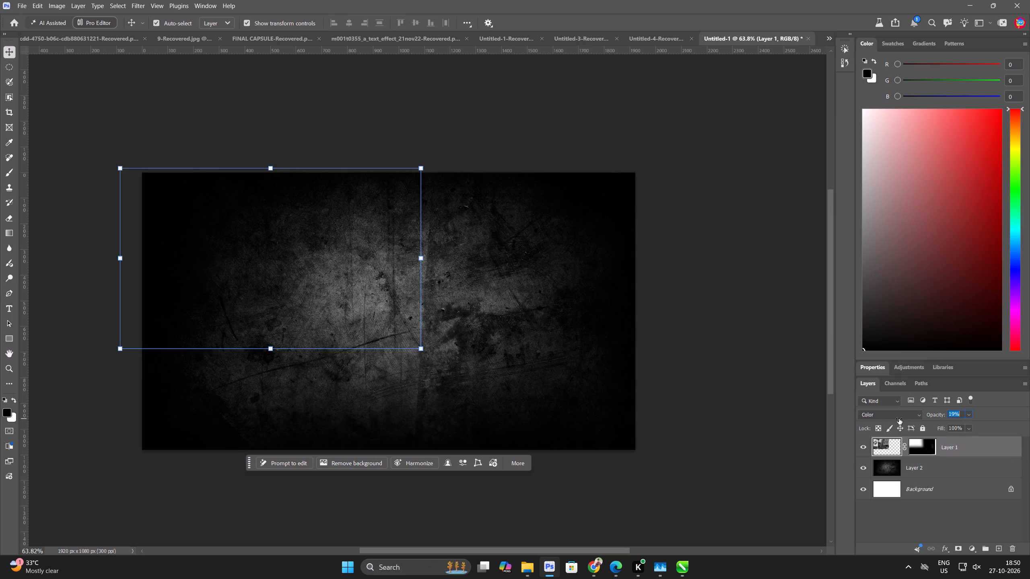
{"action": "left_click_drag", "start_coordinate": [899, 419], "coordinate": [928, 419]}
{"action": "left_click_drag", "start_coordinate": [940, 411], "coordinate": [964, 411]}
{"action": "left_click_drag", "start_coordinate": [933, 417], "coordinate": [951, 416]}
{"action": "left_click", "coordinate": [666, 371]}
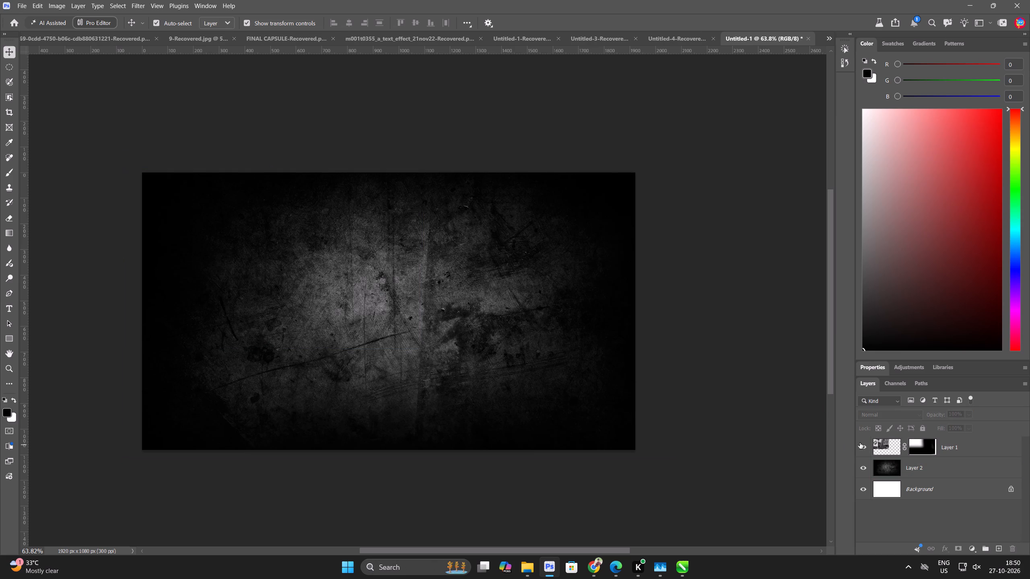
Set the commission building layer's blend mode to Overlay.
{"action": "left_click", "coordinate": [960, 444]}
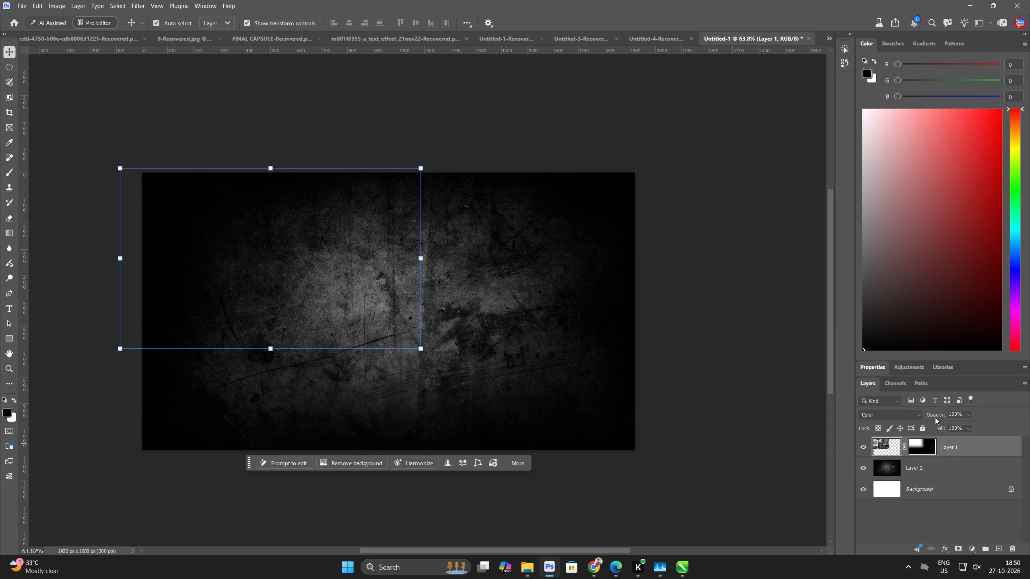
{"action": "left_click", "coordinate": [905, 418]}
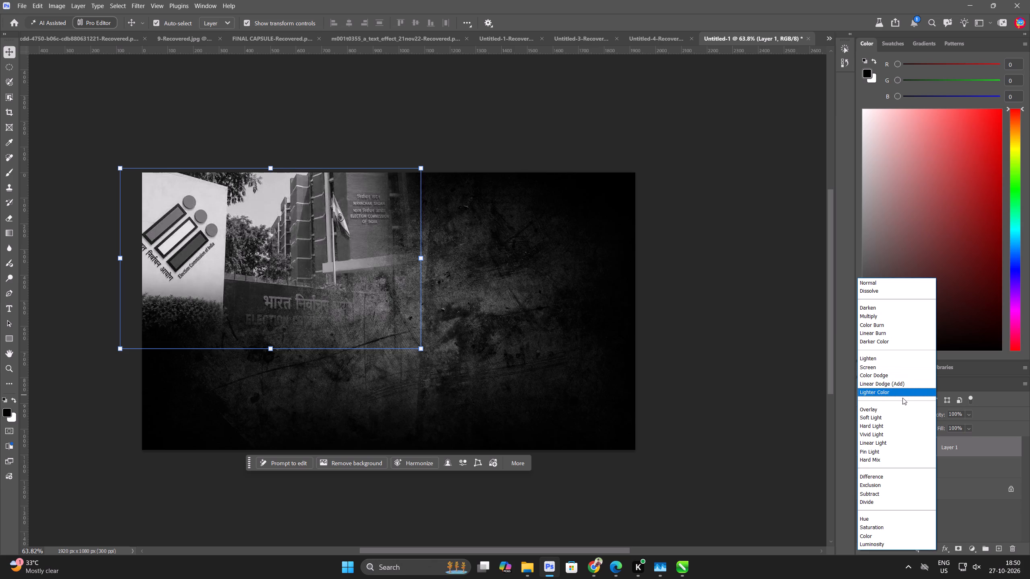
{"action": "left_click", "coordinate": [902, 409]}
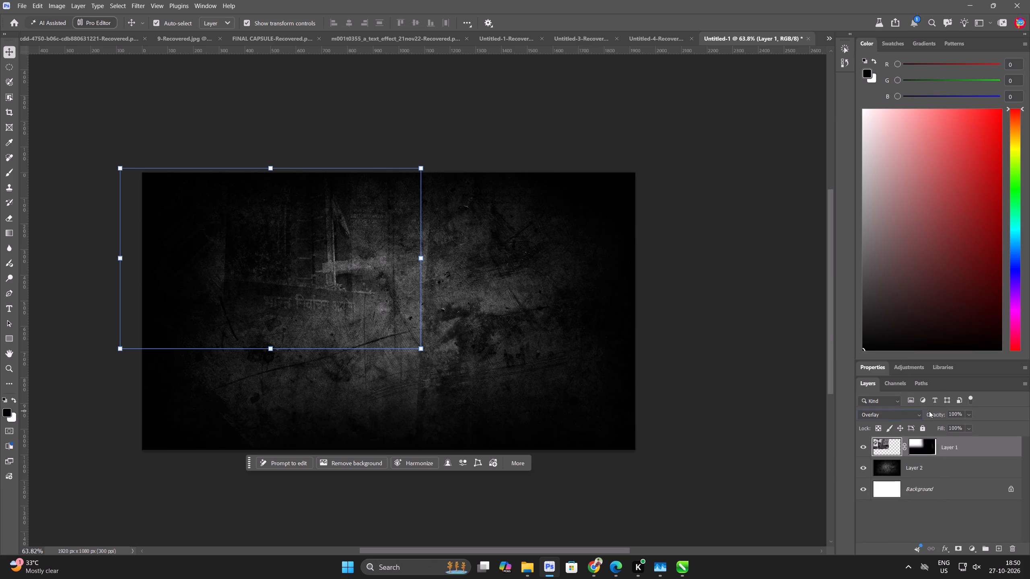
{"action": "left_click_drag", "start_coordinate": [786, 371], "coordinate": [781, 369]}
{"action": "scroll", "coordinate": [561, 267], "scroll_direction": "down", "scroll_amount": 5}
{"action": "scroll", "coordinate": [222, 217], "scroll_direction": "up", "scroll_amount": 1}
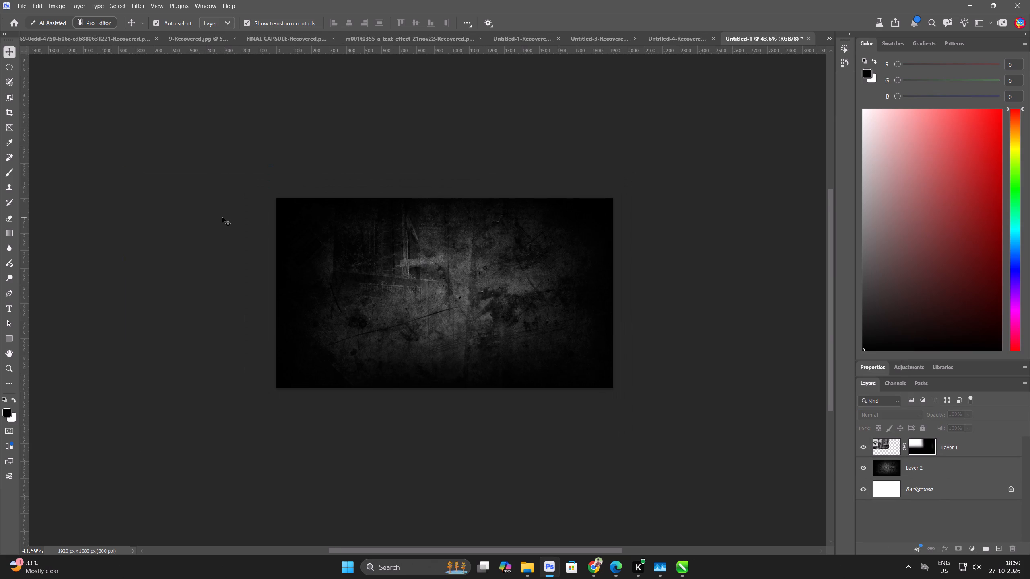
Place the embedded logo file TUTORIAL Thumbnail.png from the logos folder onto the canvas.
{"action": "key", "text": "ctrl+0"}
{"action": "key", "text": "ctrl+shift+m"}
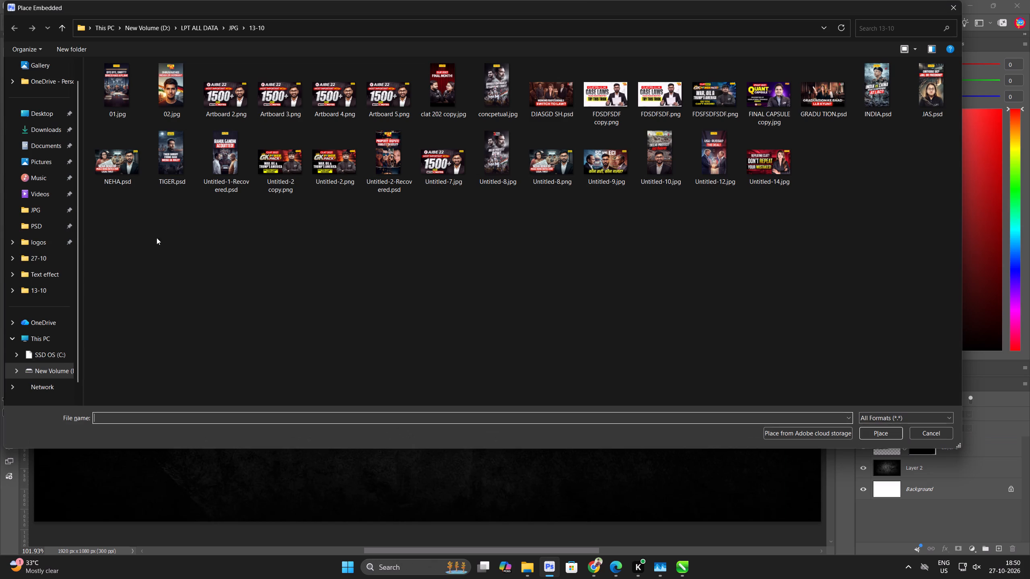
{"action": "left_click", "coordinate": [50, 245]}
{"action": "double_click", "coordinate": [371, 282]}
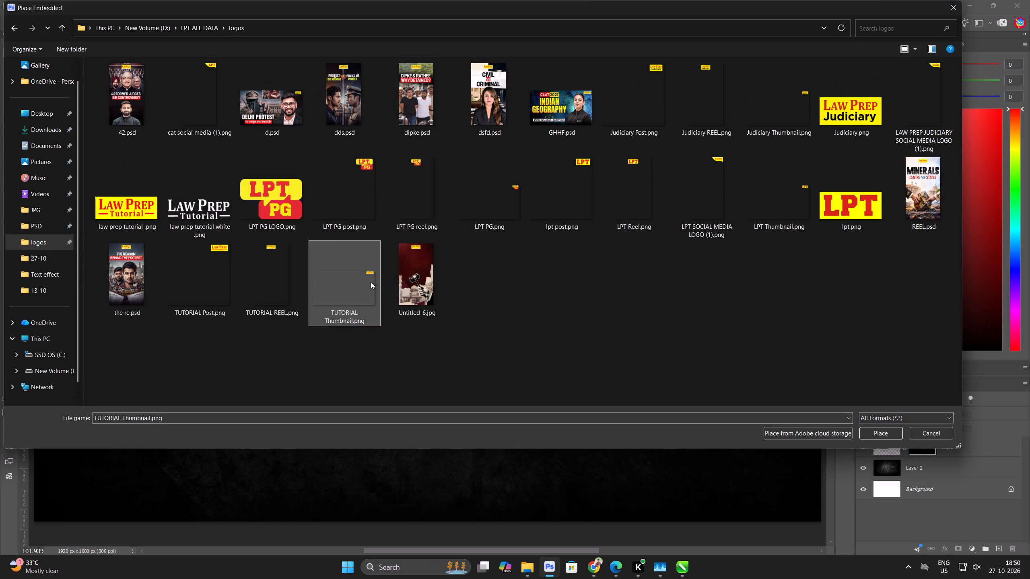
{"action": "key", "text": "Return"}
{"action": "scroll", "coordinate": [567, 338], "scroll_direction": "down", "scroll_amount": 4}
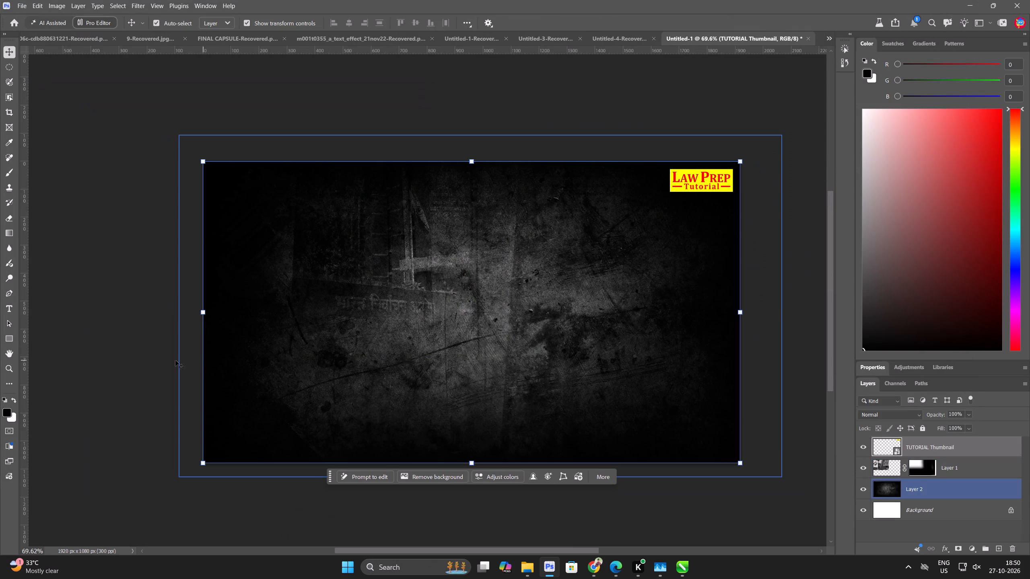
{"action": "left_click", "coordinate": [132, 358]}
Copy "SSR & SIR" from the topic cell in the Chrome design sheet and add it as text in the Photoshop thumbnail's lower area.
{"action": "left_click", "coordinate": [595, 578]}
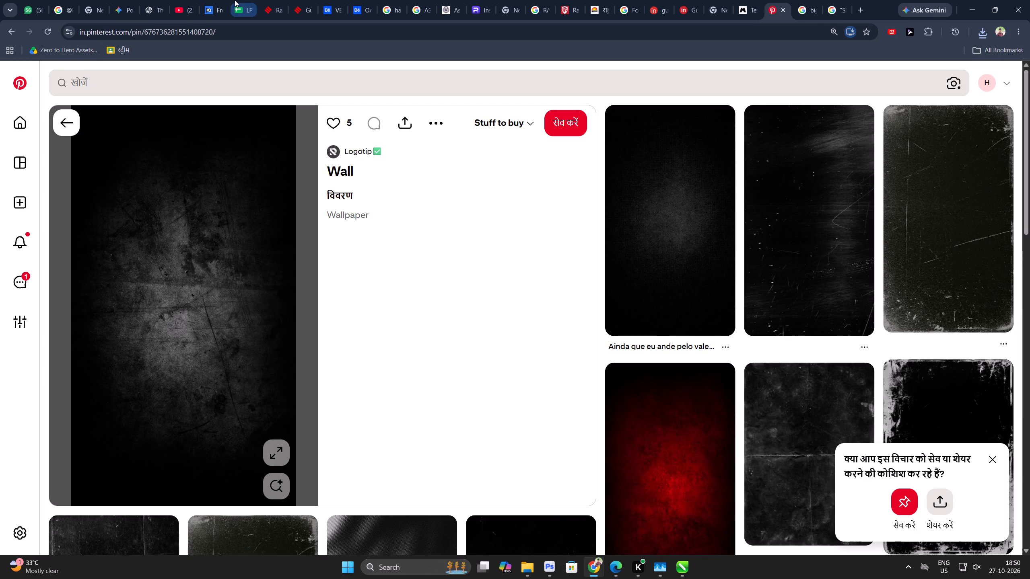
{"action": "left_click", "coordinate": [234, 0]}
{"action": "left_click", "coordinate": [273, 317]}
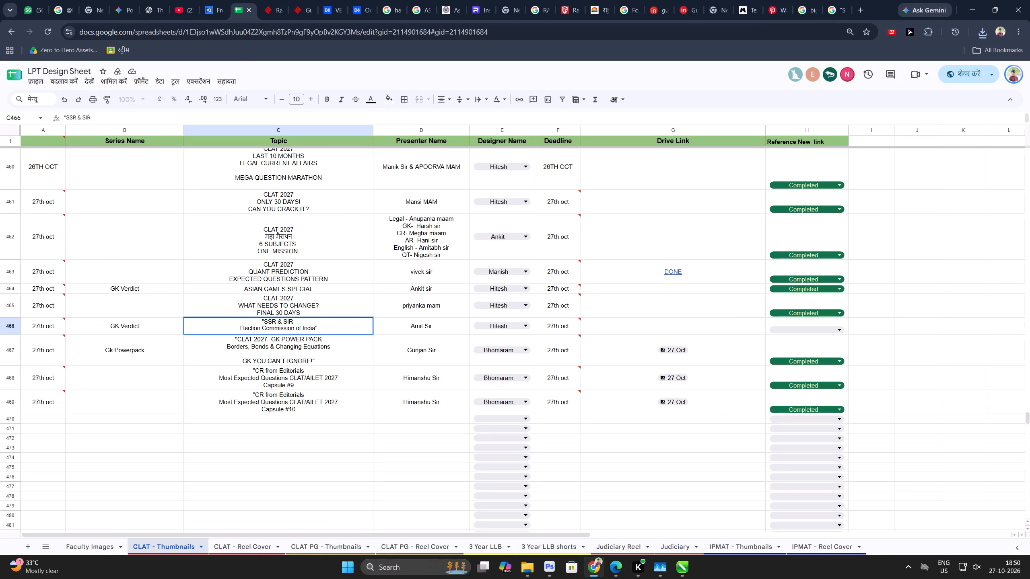
{"action": "left_click_drag", "start_coordinate": [264, 322], "coordinate": [294, 318]}
{"action": "key", "text": "ctrl+c"}
{"action": "key", "text": "ctrl+c"}
{"action": "key", "text": "alt+Tab"}
{"action": "left_click", "coordinate": [12, 305]}
{"action": "left_click", "coordinate": [373, 387]}
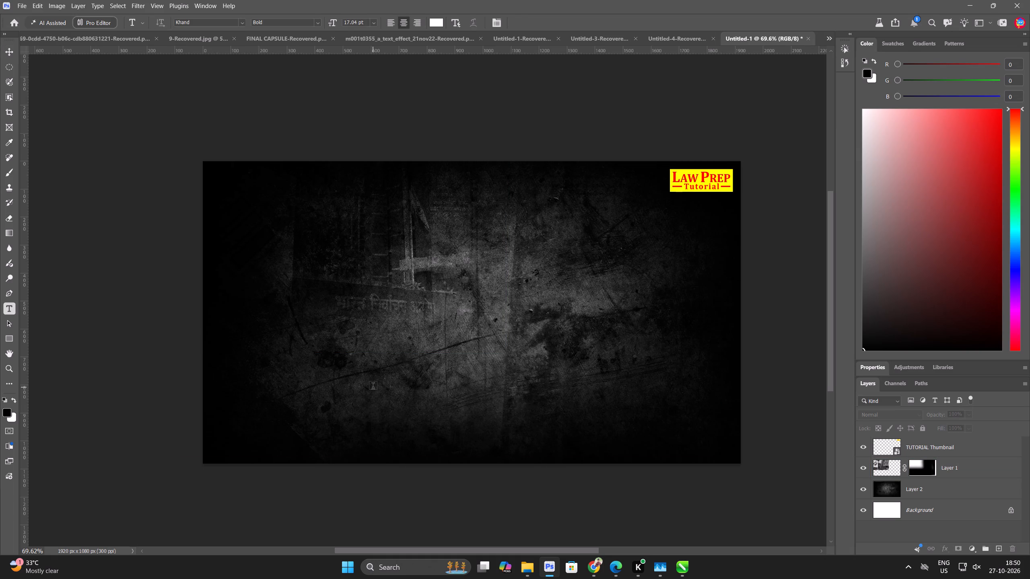
{"action": "key", "text": "ctrl+v"}
Set the "SSR & SIR" text to the Outfit font in Black weight.
{"action": "key", "text": "ctrl+a"}
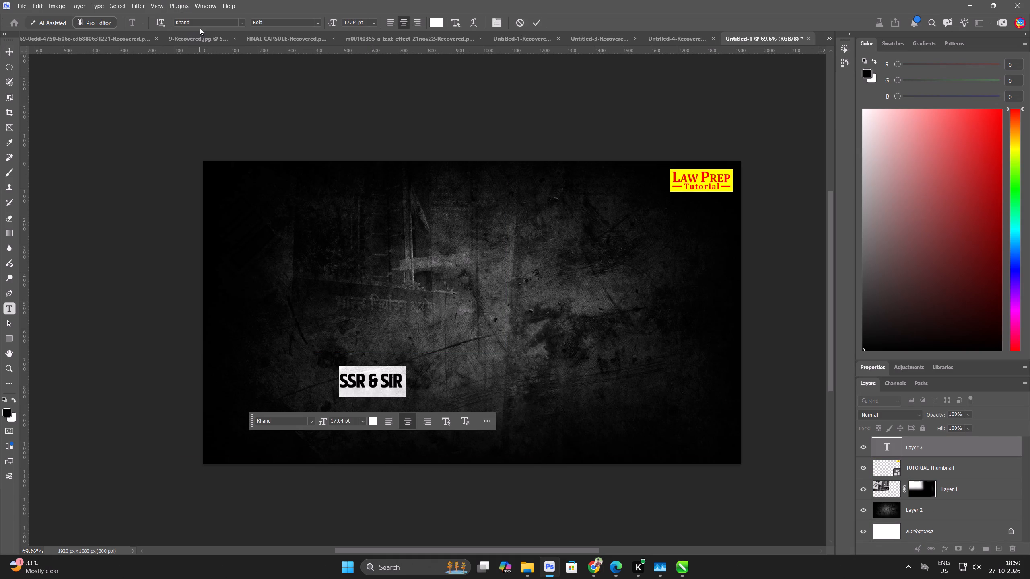
{"action": "left_click", "coordinate": [200, 28]}
{"action": "left_click", "coordinate": [242, 26]}
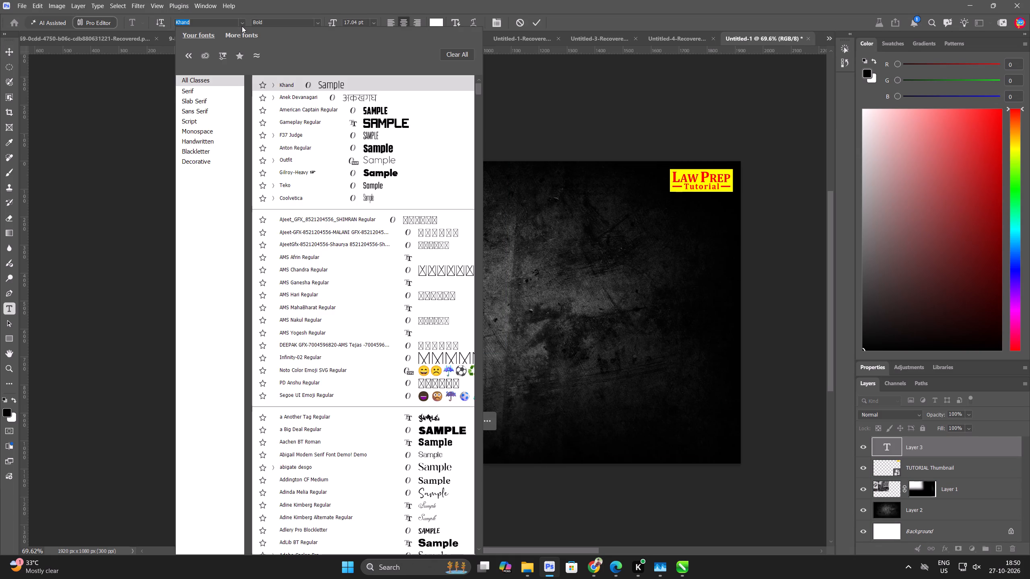
{"action": "type", "text": "out"}
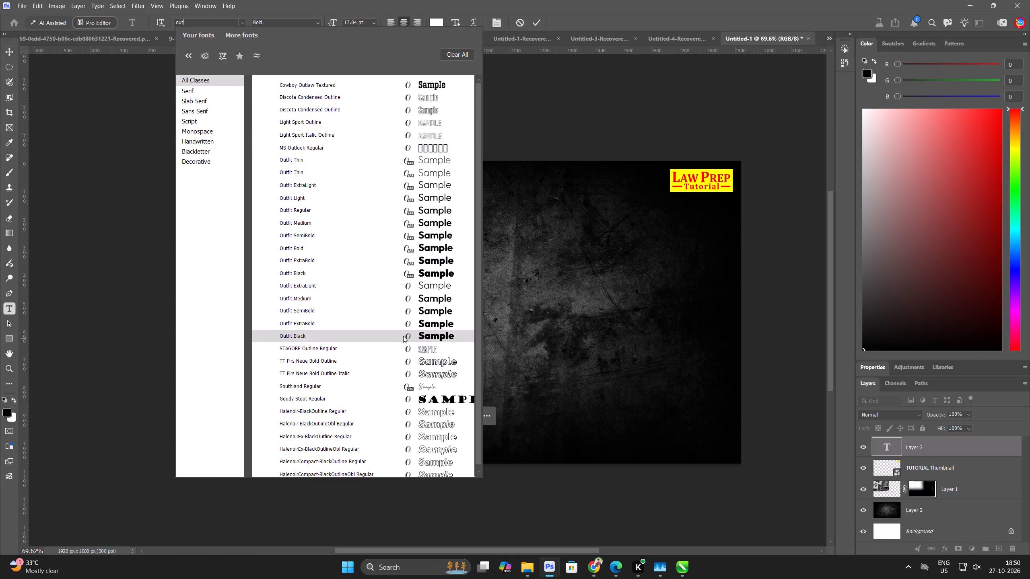
{"action": "left_click", "coordinate": [403, 275]}
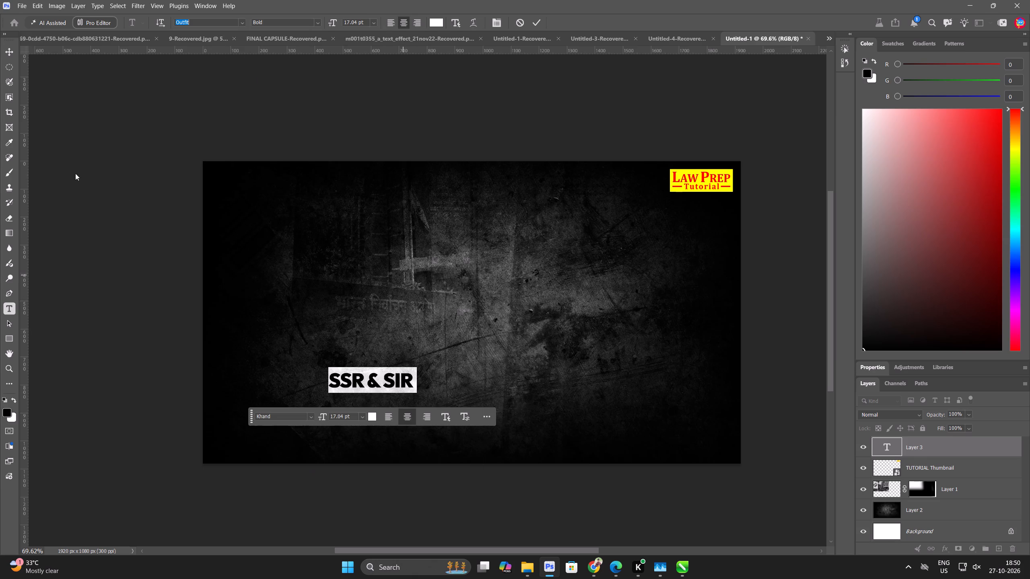
{"action": "left_click", "coordinate": [10, 51]}
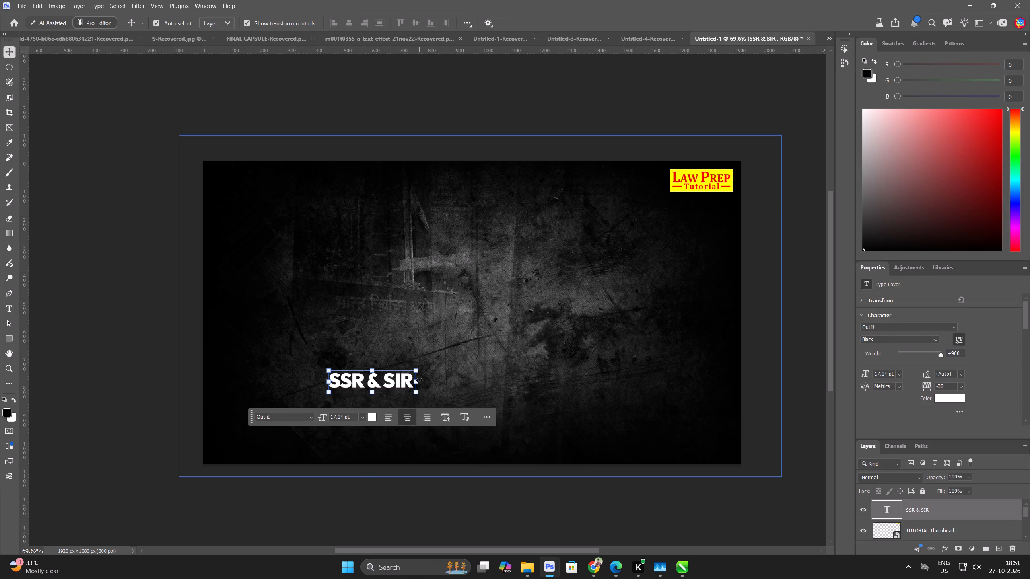
Scale the "SSR & SIR" text up to about 51 pt and centre it horizontally in the canvas's lower part.
{"action": "left_click_drag", "start_coordinate": [419, 380], "coordinate": [594, 382]}
{"action": "left_click_drag", "start_coordinate": [527, 379], "coordinate": [538, 383]}
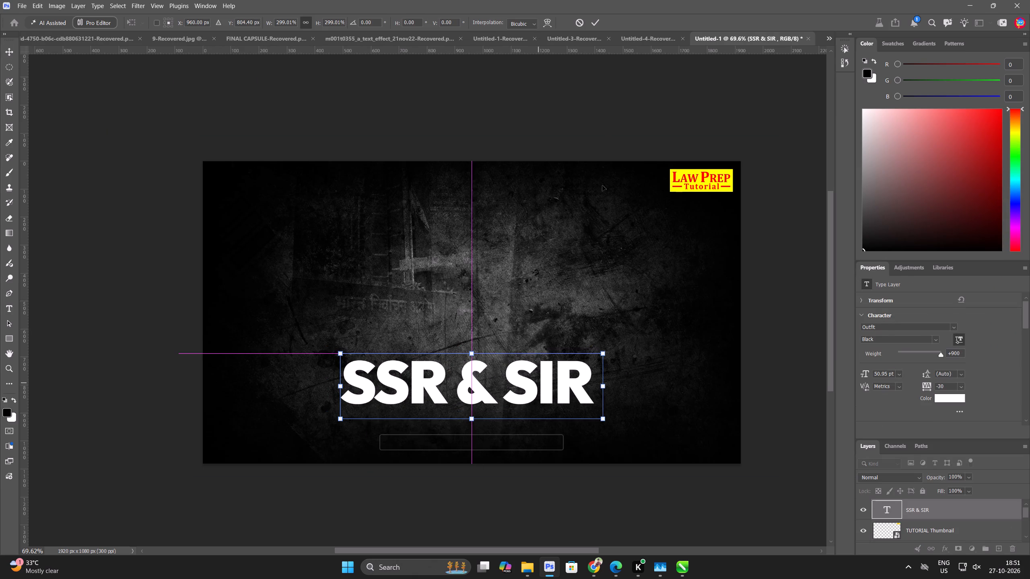
{"action": "left_click", "coordinate": [598, 14]}
{"action": "left_click", "coordinate": [597, 25]}
Duplicate the headline just below itself and replace the copy's text with "Election Commission of India" from the Chrome design sheet.
{"action": "left_click_drag", "start_coordinate": [520, 389], "coordinate": [523, 406], "text": "alt"}
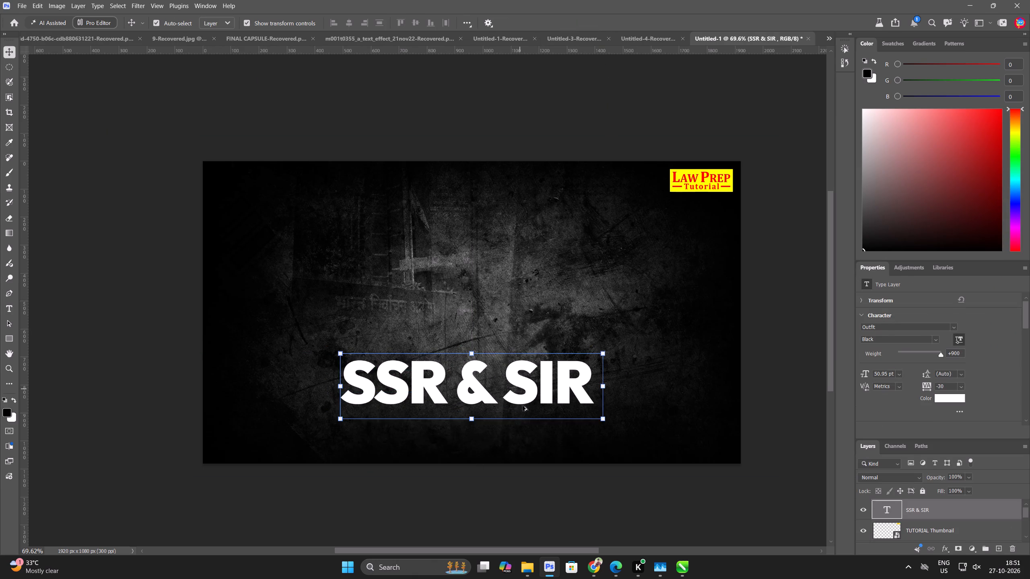
{"action": "left_click_drag", "start_coordinate": [523, 406], "coordinate": [526, 432], "text": "alt"}
{"action": "double_click", "coordinate": [526, 432]}
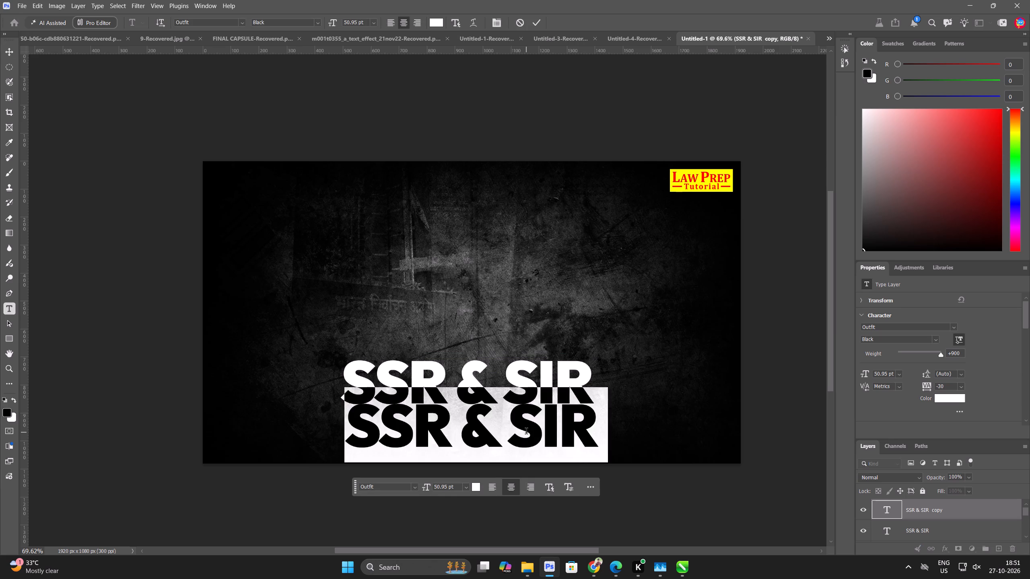
{"action": "key", "text": "alt+Tab"}
{"action": "left_click_drag", "start_coordinate": [237, 329], "coordinate": [321, 329]}
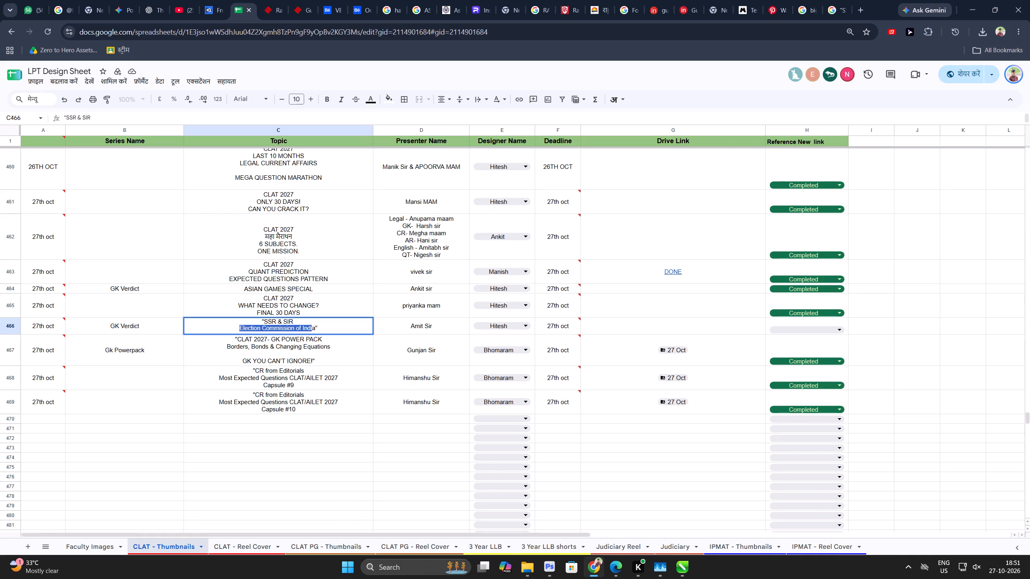
{"action": "left_click_drag", "start_coordinate": [321, 329], "coordinate": [315, 331]}
{"action": "key", "text": "ctrl+c"}
{"action": "key", "text": "alt+Tab"}
{"action": "key", "text": "ctrl+v"}
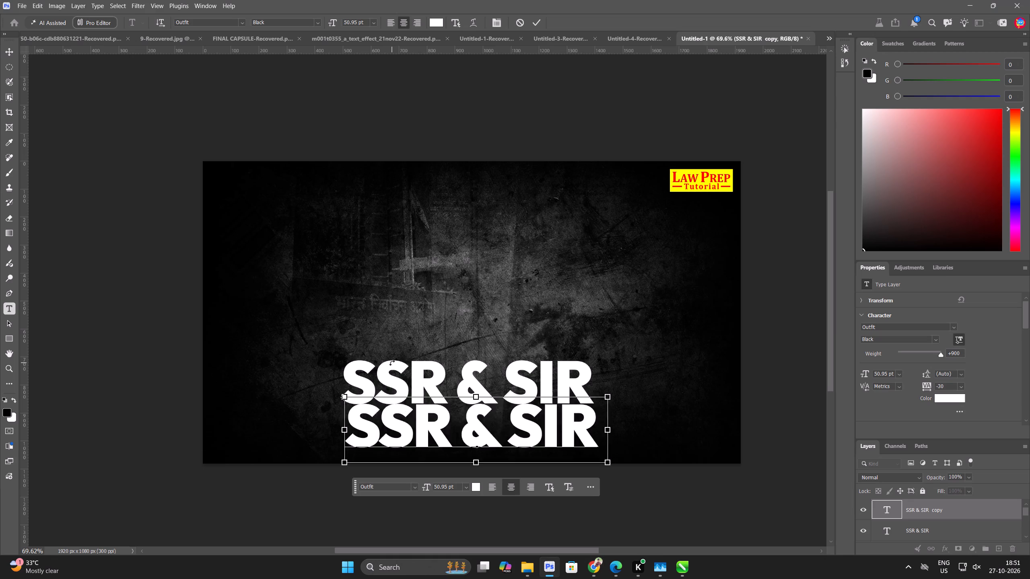
Set the "Election Commission of India" line to Outfit Bold at 24 pt.
{"action": "key", "text": "ctrl+a"}
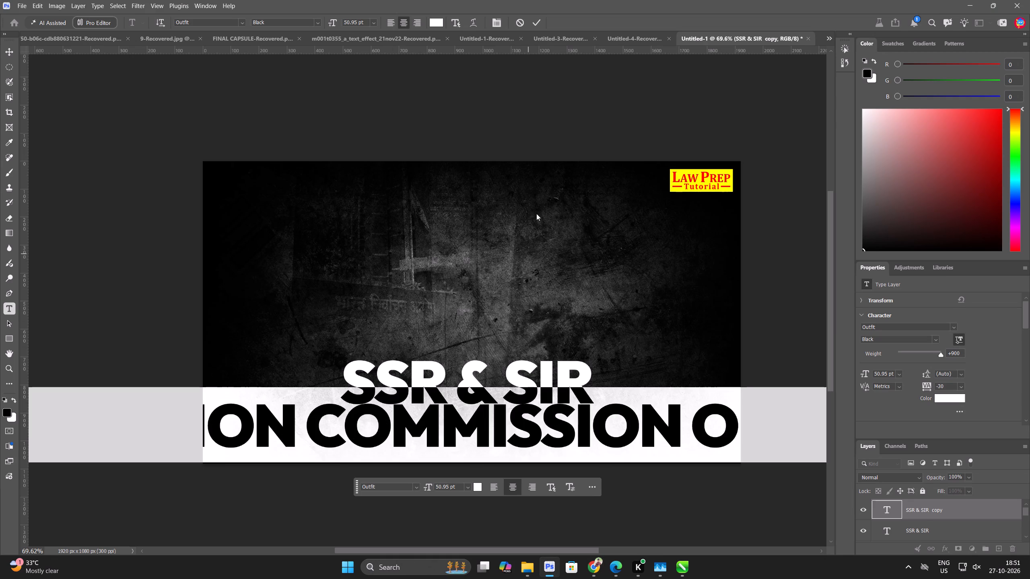
{"action": "left_click", "coordinate": [318, 24]}
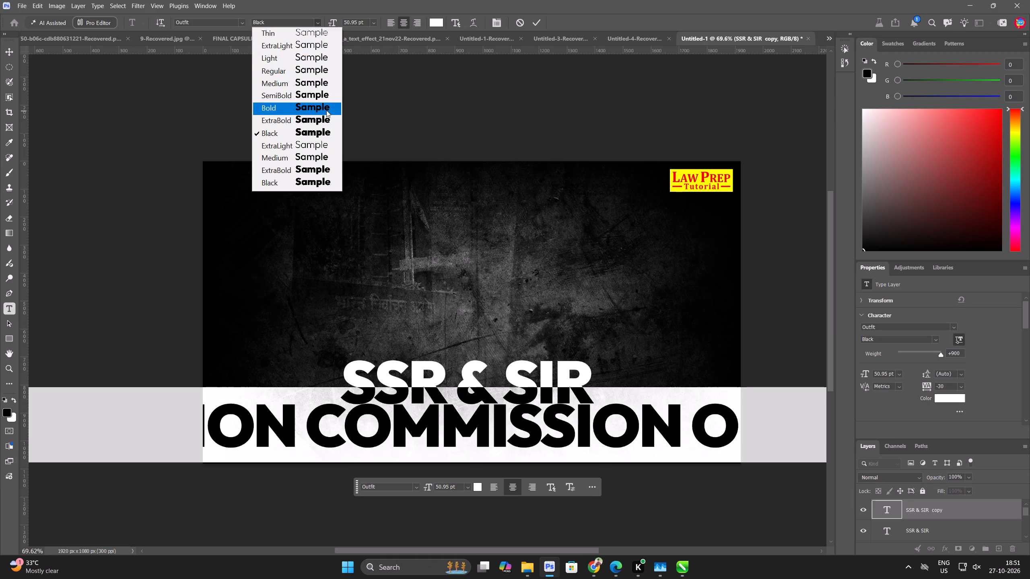
{"action": "left_click", "coordinate": [326, 110]}
{"action": "left_click_drag", "start_coordinate": [332, 23], "coordinate": [317, 27]}
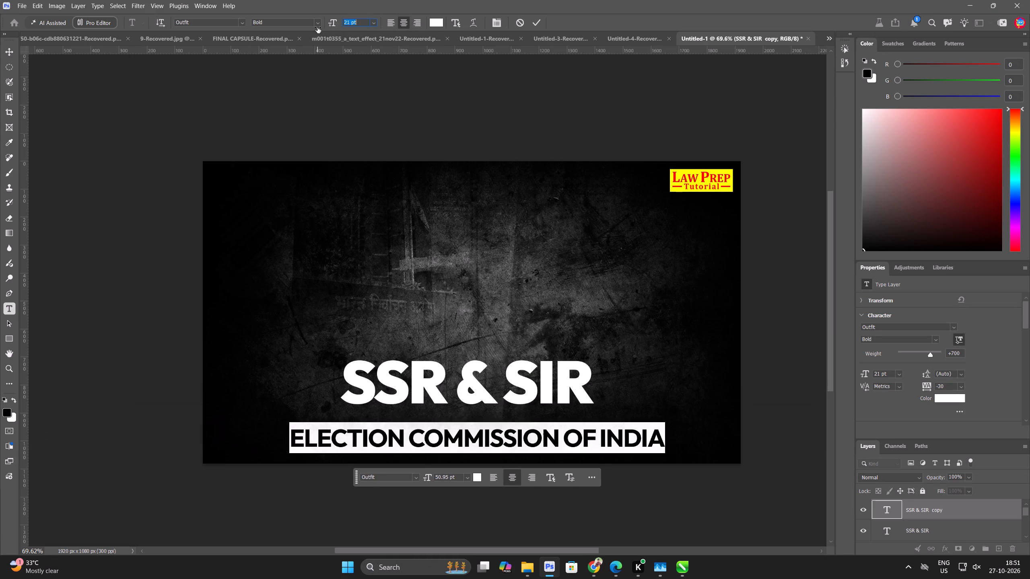
{"action": "left_click_drag", "start_coordinate": [317, 27], "coordinate": [319, 29]}
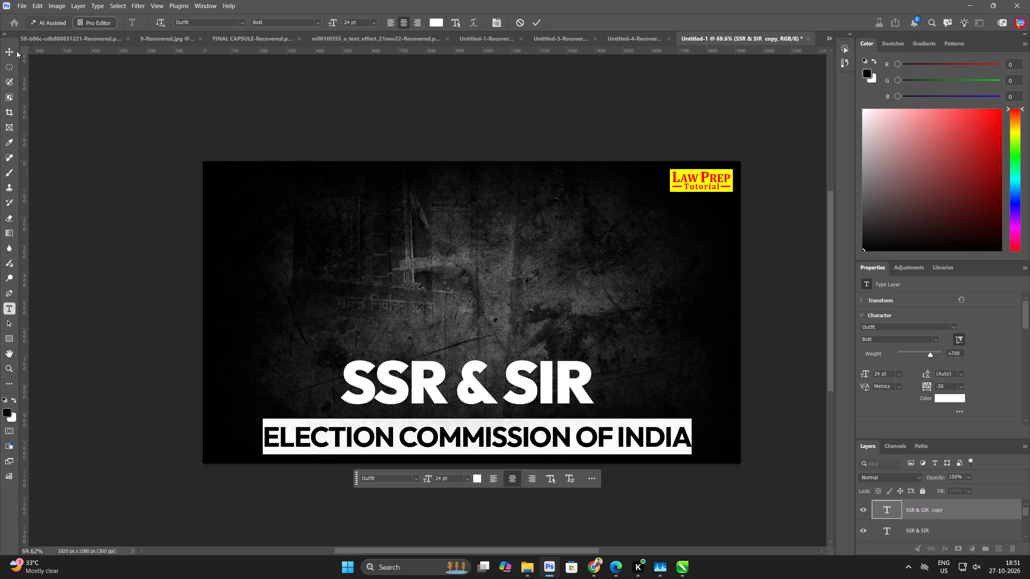
{"action": "left_click", "coordinate": [16, 51]}
{"action": "left_click", "coordinate": [8, 47]}
{"action": "left_click", "coordinate": [48, 196]}
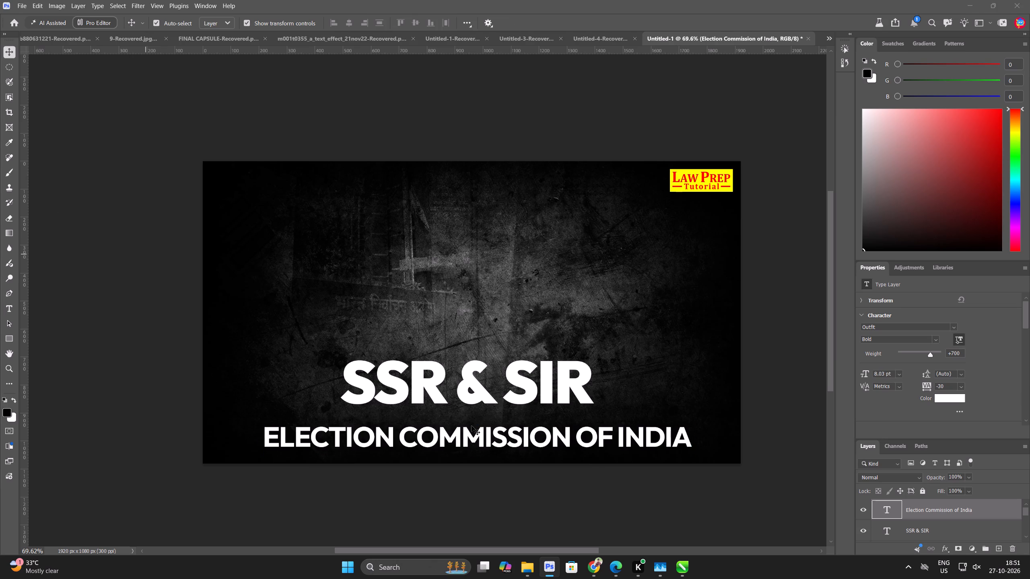
Move the "SSR & SIR" headline down, closer to the "Election Commission of India" line, and centre it horizontally on the canvas.
{"action": "left_click_drag", "start_coordinate": [489, 395], "coordinate": [494, 409]}
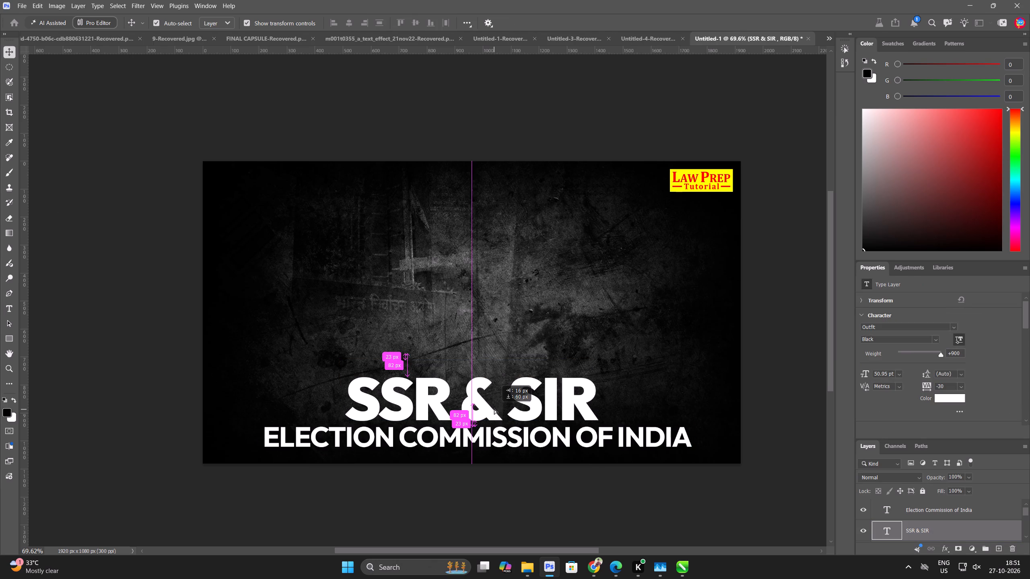
{"action": "left_click_drag", "start_coordinate": [494, 409], "coordinate": [494, 407]}
{"action": "left_click", "coordinate": [165, 395]}
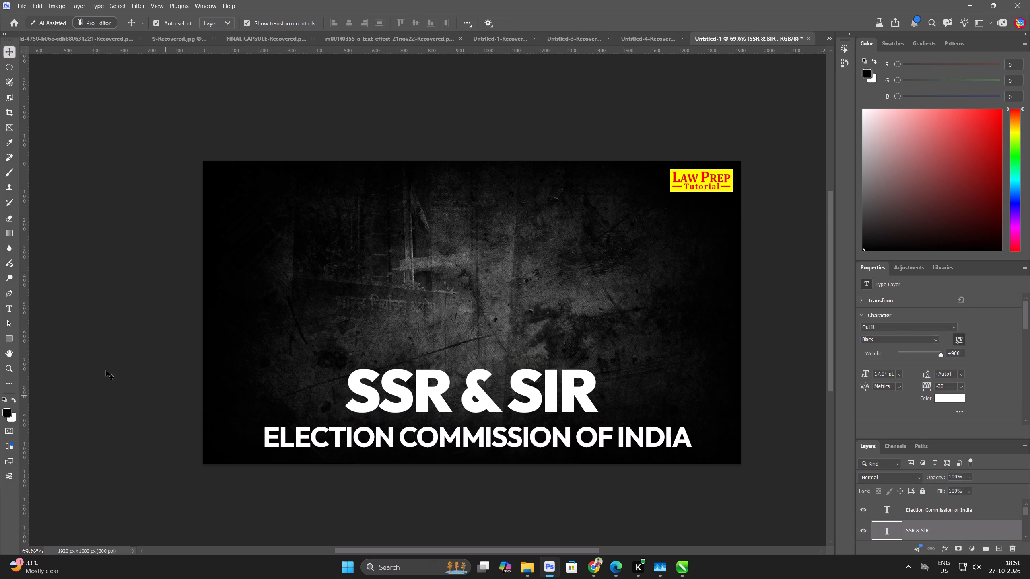
Draw a red rectangle about 964 × 196 px over the "SSR & SIR" headline.
{"action": "left_click", "coordinate": [7, 339]}
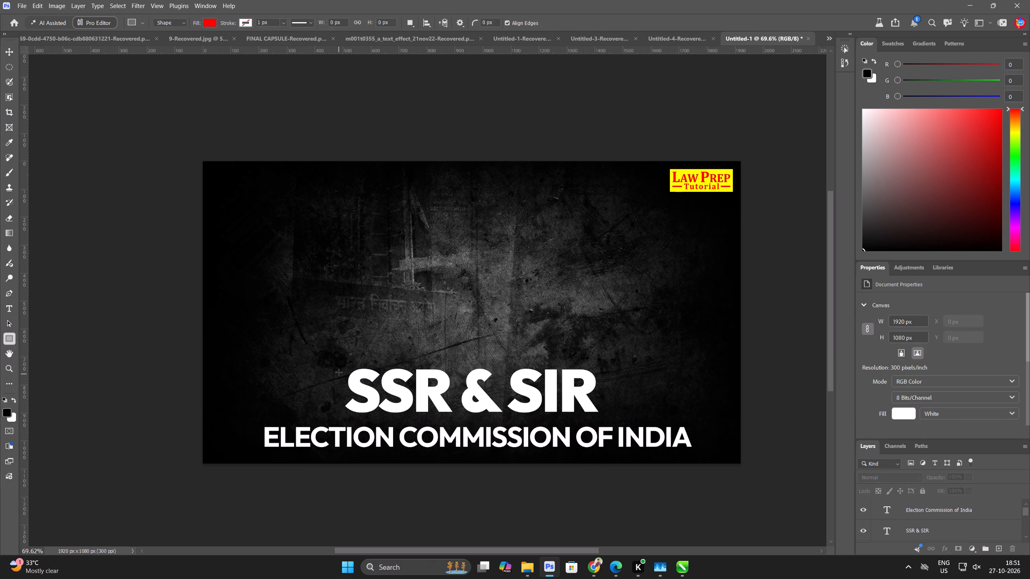
{"action": "left_click_drag", "start_coordinate": [338, 365], "coordinate": [597, 419]}
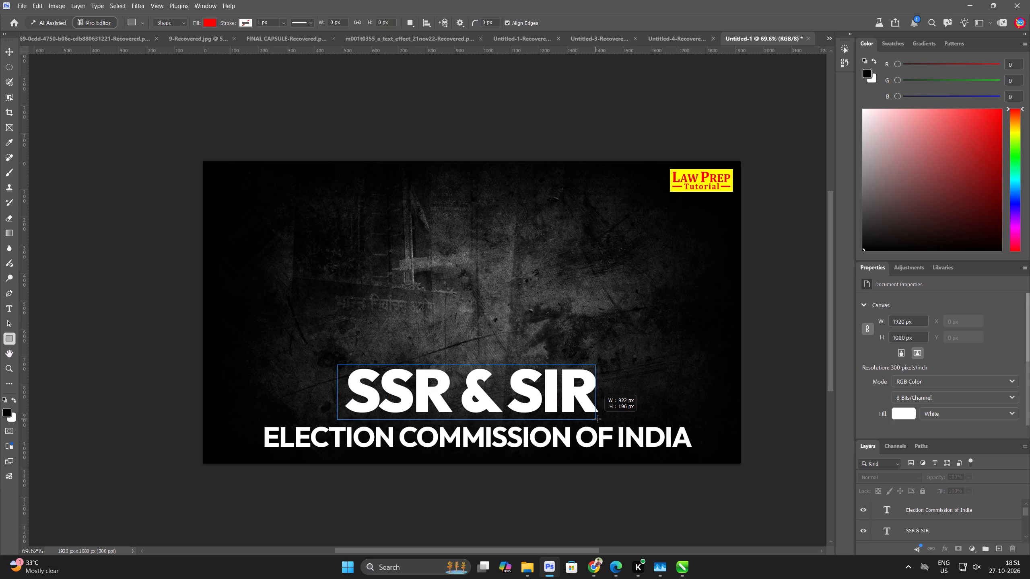
{"action": "left_click_drag", "start_coordinate": [597, 419], "coordinate": [607, 419]}
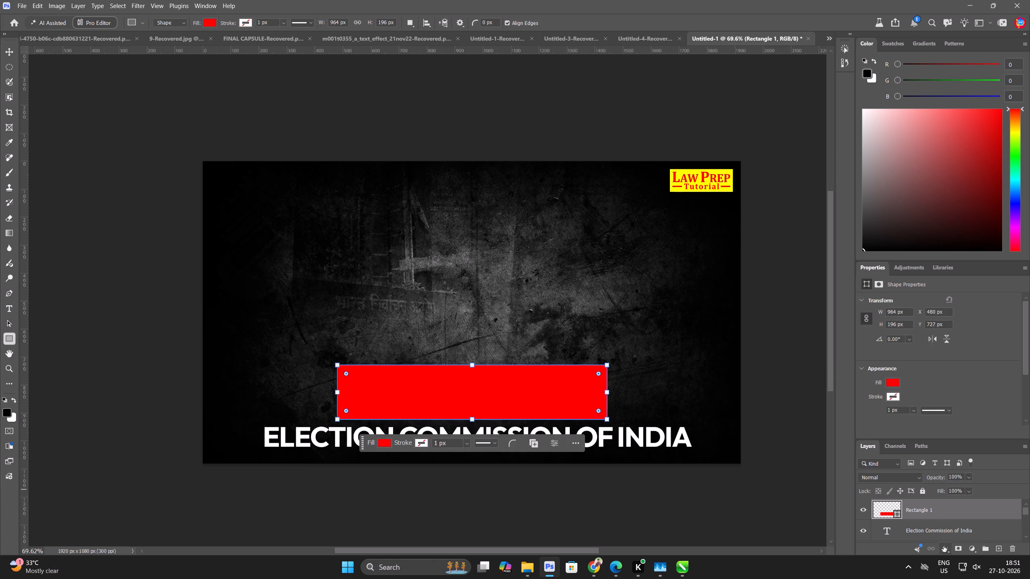
Add an Outer Glow layer style to the red rectangle with a size of 70 px.
{"action": "left_click", "coordinate": [944, 546]}
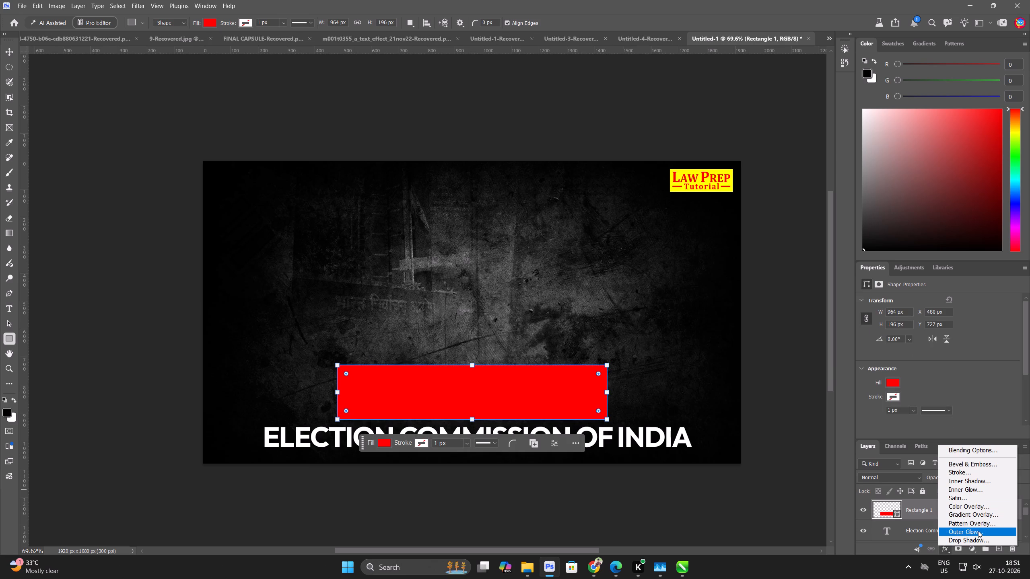
{"action": "left_click", "coordinate": [978, 531]}
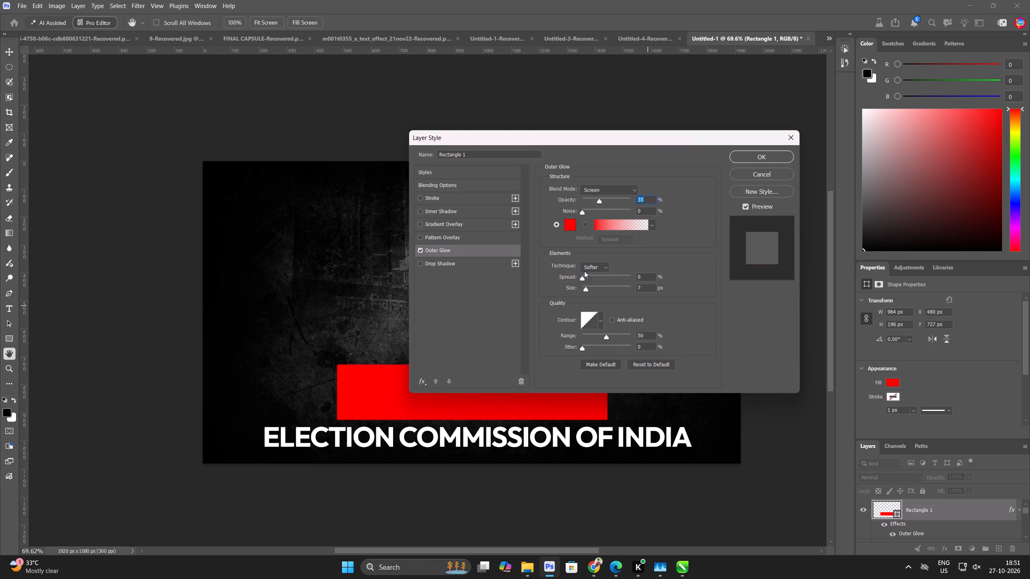
{"action": "left_click_drag", "start_coordinate": [596, 287], "coordinate": [599, 291]}
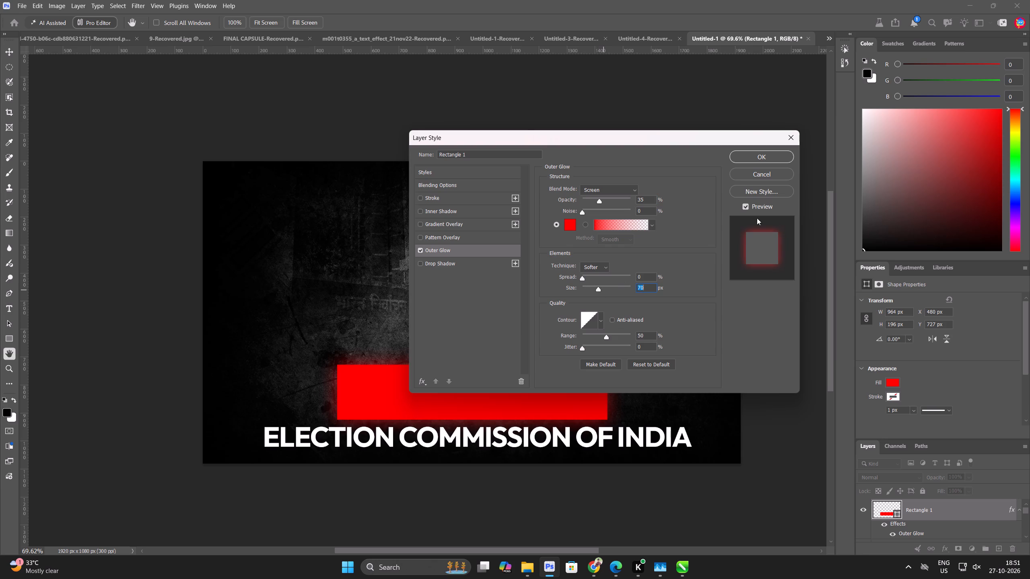
{"action": "left_click", "coordinate": [778, 158]}
Move the red rectangle's layer below the "SSR & SIR" text so it backs the headline.
{"action": "left_click_drag", "start_coordinate": [933, 518], "coordinate": [934, 555]}
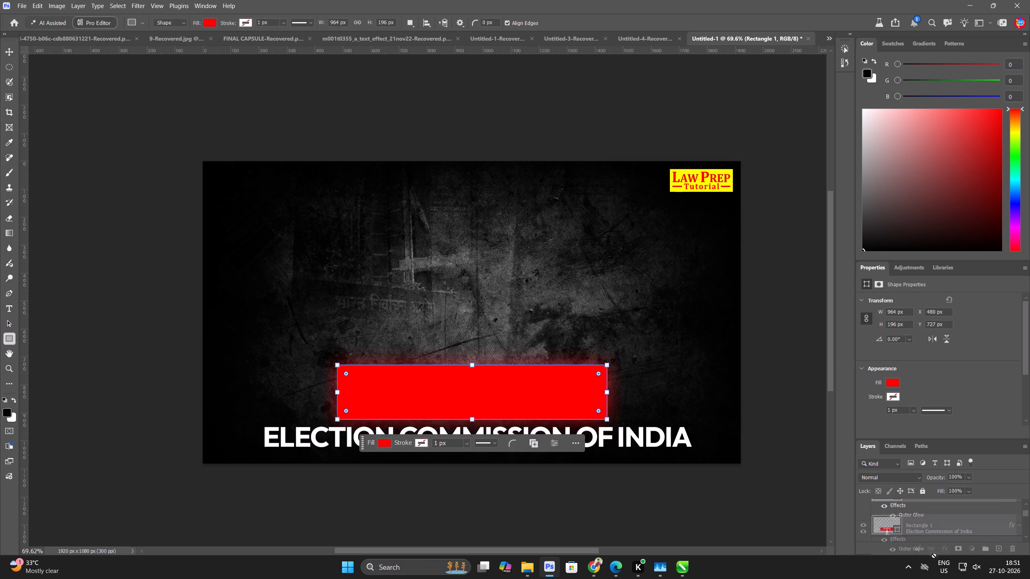
{"action": "left_click_drag", "start_coordinate": [934, 555], "coordinate": [931, 535]}
{"action": "left_click", "coordinate": [6, 49]}
{"action": "left_click", "coordinate": [93, 159]}
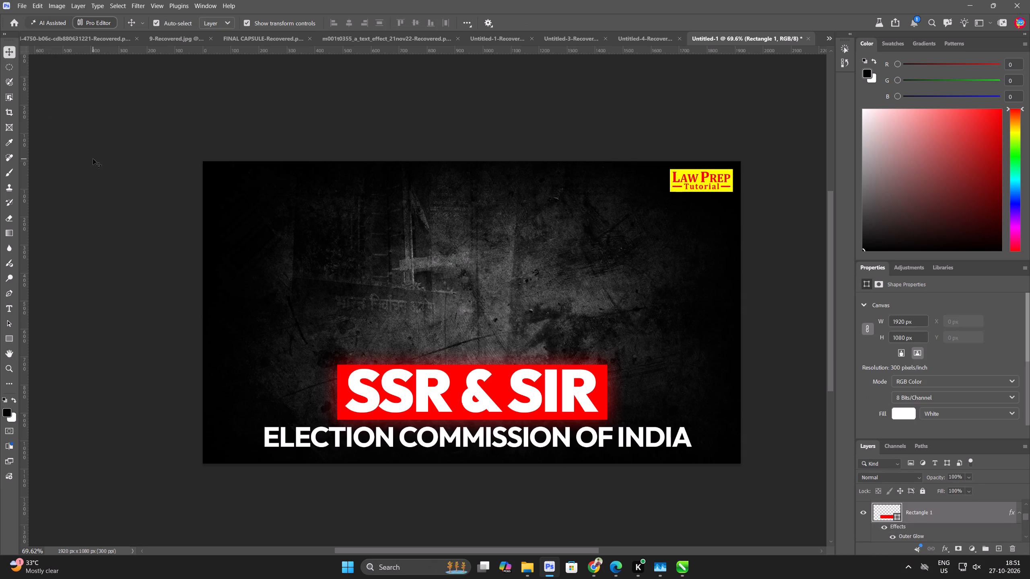
Open the Firefly image from Downloads, 2026-10-27T184635.014.png, of the man holding the TARGET and VERIFY boards.
{"action": "key", "text": "ctrl+o"}
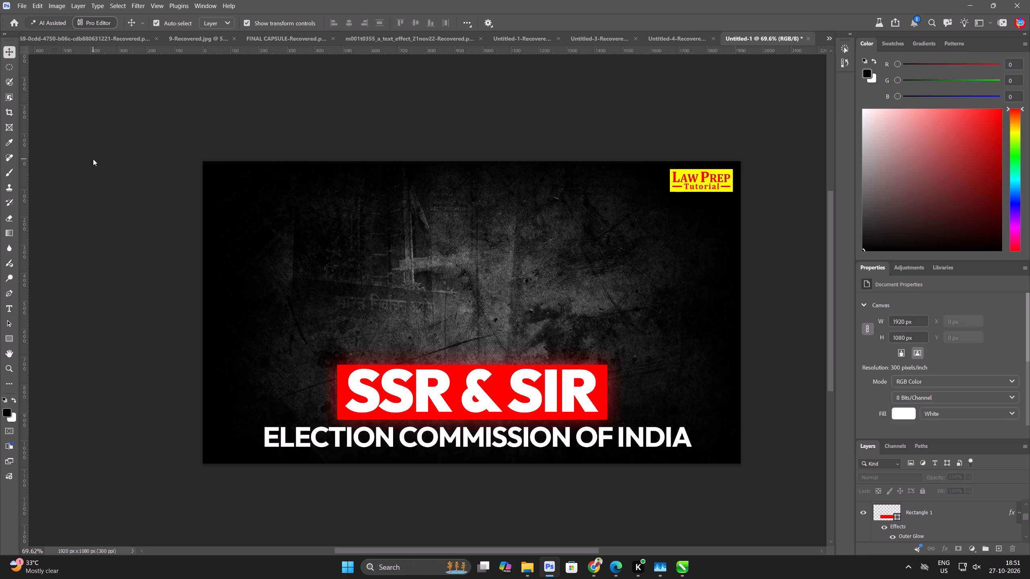
{"action": "left_click", "coordinate": [53, 134]}
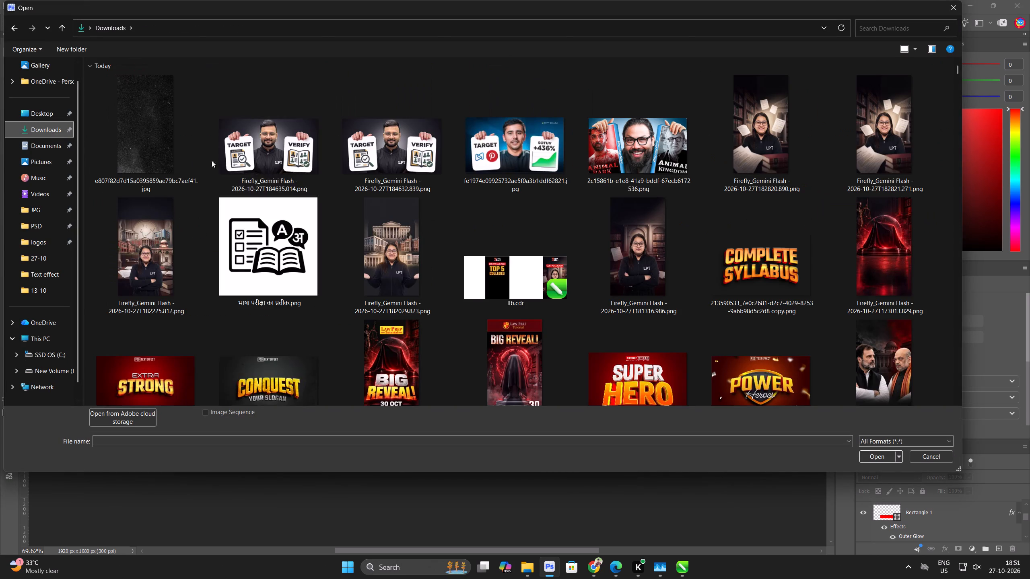
{"action": "double_click", "coordinate": [258, 150]}
Select the man and both boards automatically with Select Subject, using the Quick Selection tool.
{"action": "scroll", "coordinate": [391, 226], "scroll_direction": "down", "scroll_amount": 3}
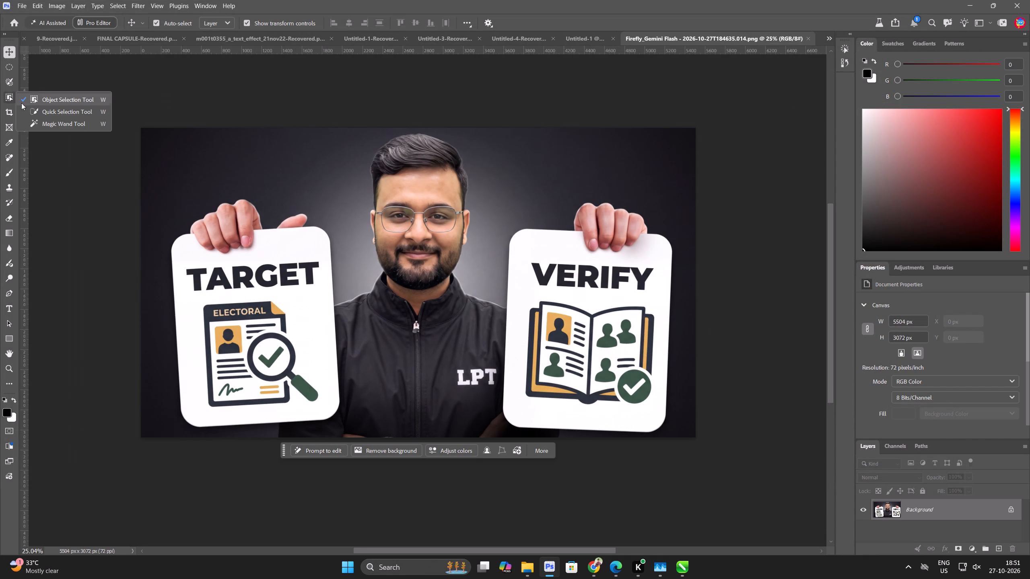
{"action": "left_click", "coordinate": [58, 111]}
{"action": "left_click", "coordinate": [366, 19]}
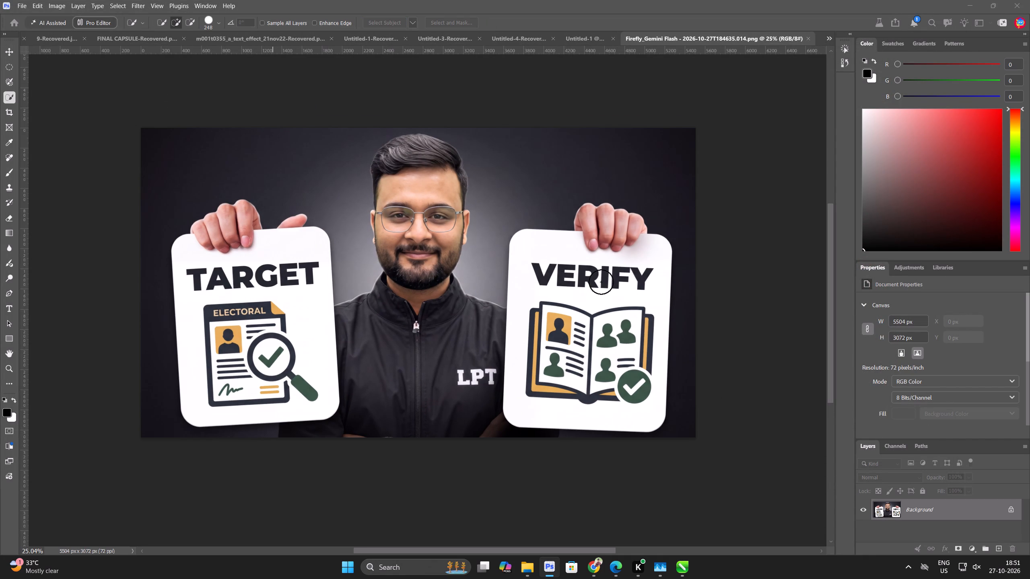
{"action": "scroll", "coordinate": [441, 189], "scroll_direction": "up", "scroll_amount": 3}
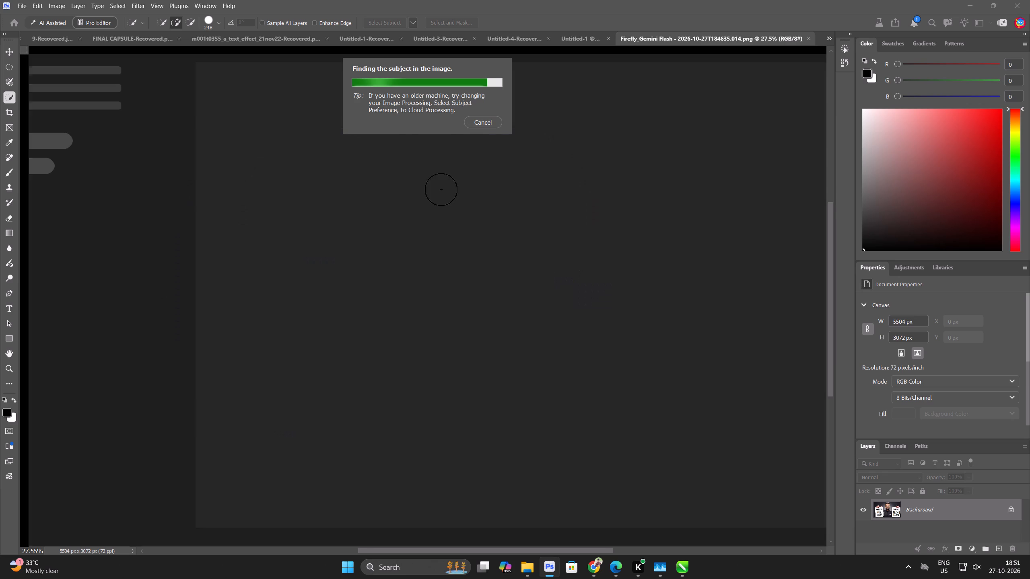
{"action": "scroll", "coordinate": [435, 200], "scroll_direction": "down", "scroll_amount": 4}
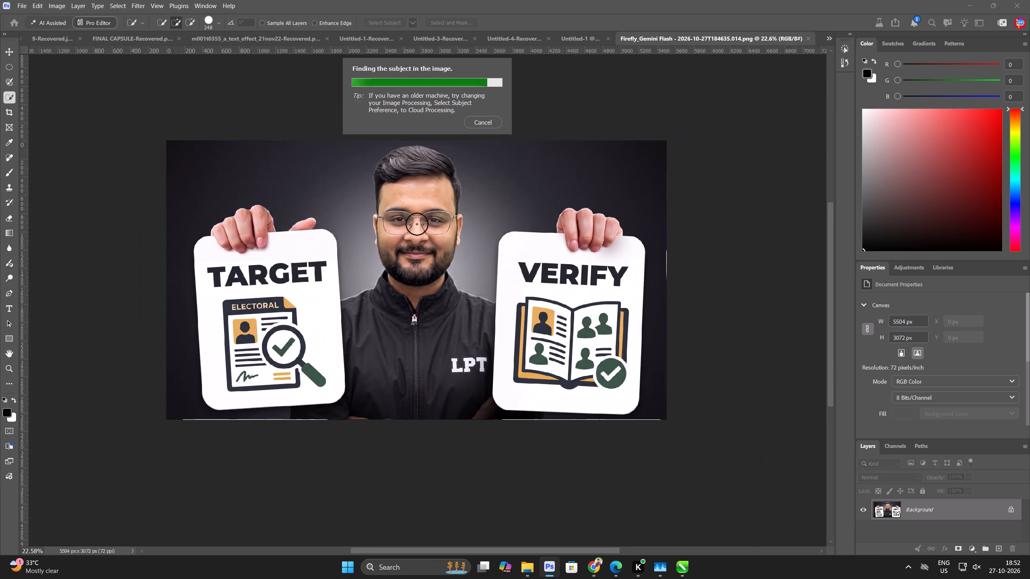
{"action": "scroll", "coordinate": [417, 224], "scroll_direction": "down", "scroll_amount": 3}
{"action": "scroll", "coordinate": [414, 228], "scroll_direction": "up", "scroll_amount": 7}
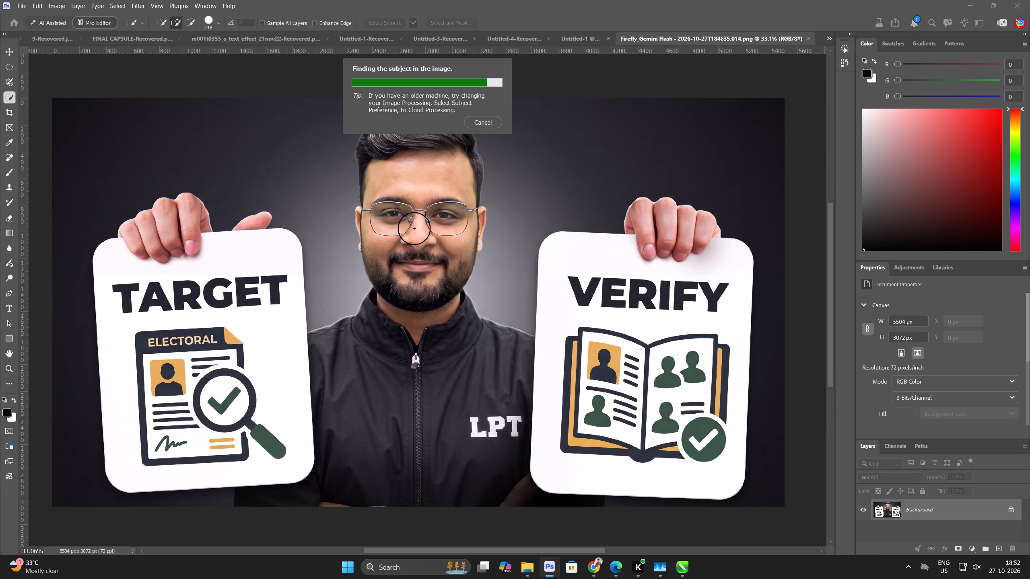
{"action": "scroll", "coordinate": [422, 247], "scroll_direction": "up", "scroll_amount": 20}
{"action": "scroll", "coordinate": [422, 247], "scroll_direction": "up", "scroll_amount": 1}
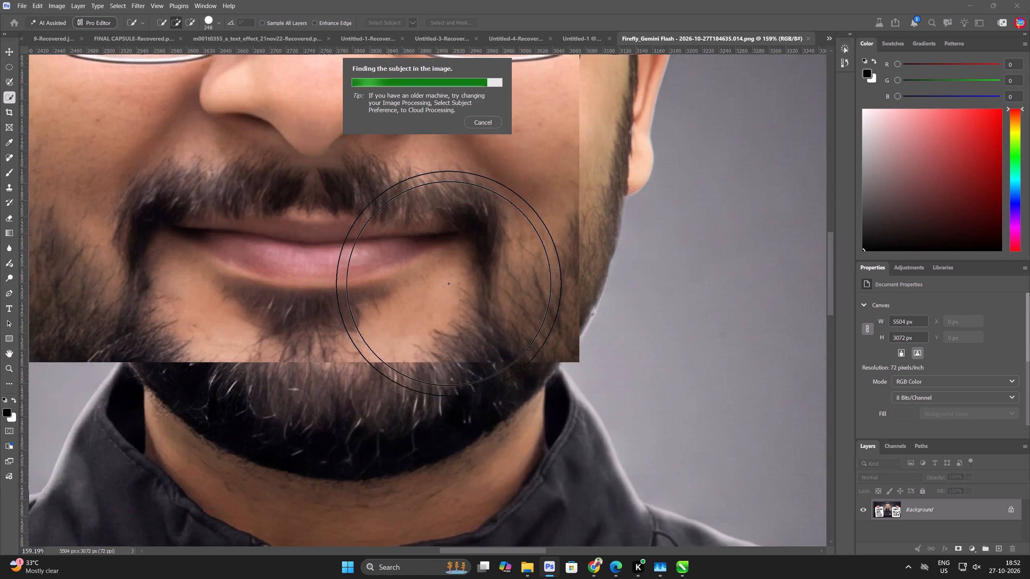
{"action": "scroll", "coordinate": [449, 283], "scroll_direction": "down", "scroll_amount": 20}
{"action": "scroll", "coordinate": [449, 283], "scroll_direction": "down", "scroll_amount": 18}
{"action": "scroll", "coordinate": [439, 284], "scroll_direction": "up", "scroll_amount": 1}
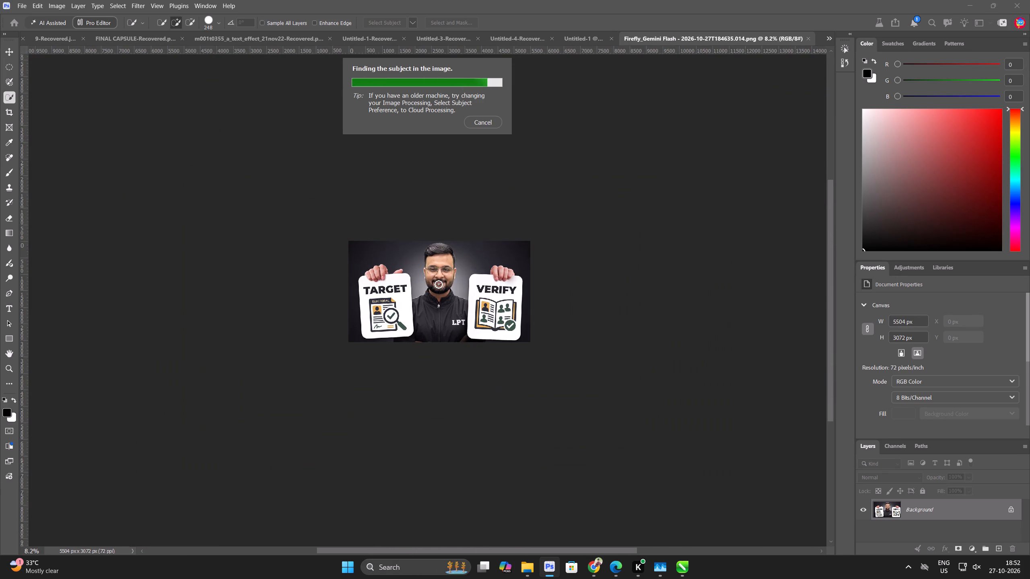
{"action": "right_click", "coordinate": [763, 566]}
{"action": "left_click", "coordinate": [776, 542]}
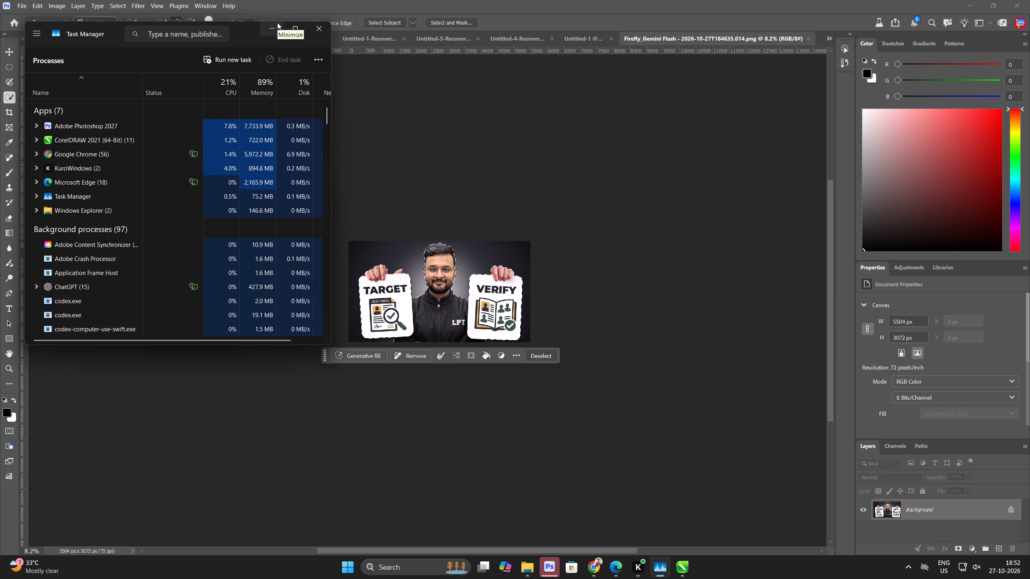
Contract the selection around the man and boards by 2 px.
{"action": "scroll", "coordinate": [460, 326], "scroll_direction": "up", "scroll_amount": 8}
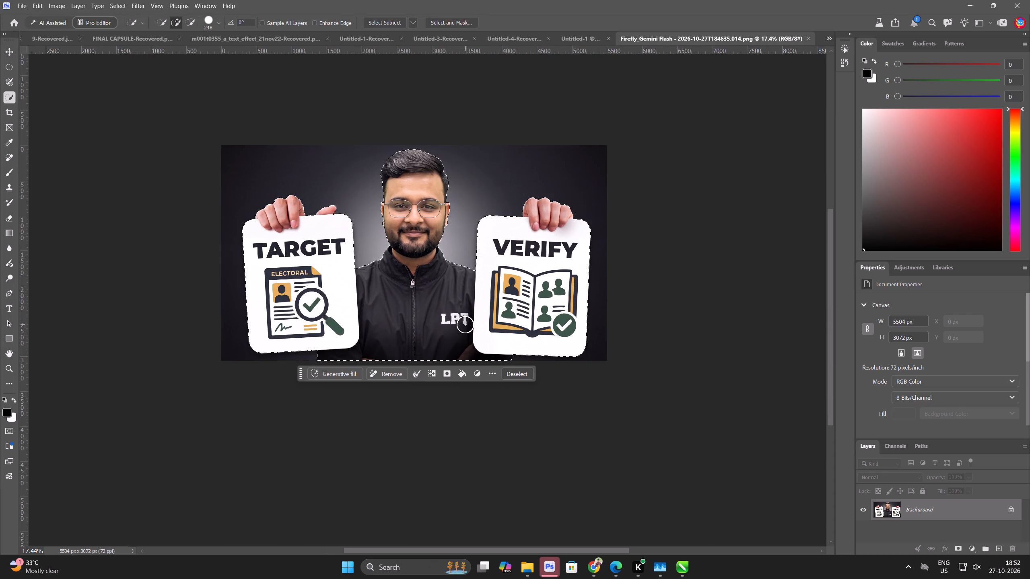
{"action": "left_click", "coordinate": [124, 0]}
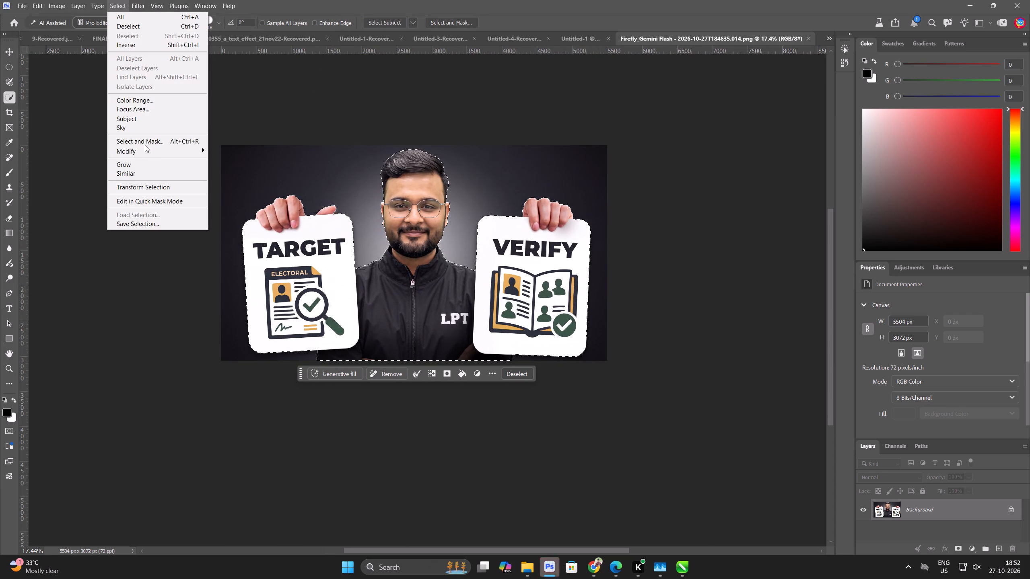
{"action": "left_click", "coordinate": [151, 148]}
{"action": "left_click", "coordinate": [251, 175]}
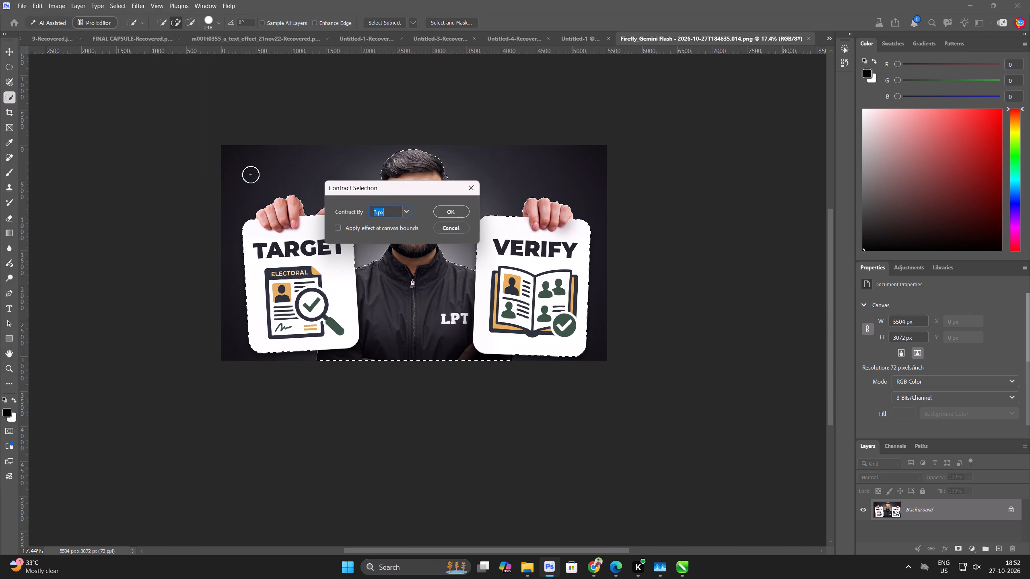
{"action": "key", "text": "2"}
{"action": "key", "text": "Return"}
Copy the selected man and boards to a new layer and paste that cut-out into the thumbnail document.
{"action": "key", "text": "ctrl+j"}
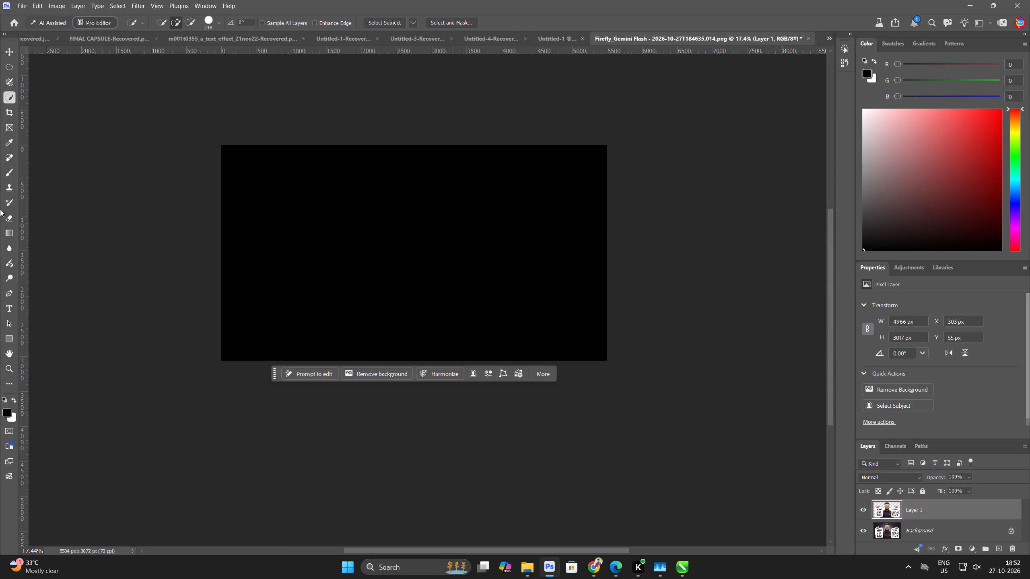
{"action": "left_click", "coordinate": [6, 53]}
{"action": "key", "text": "ctrl+c"}
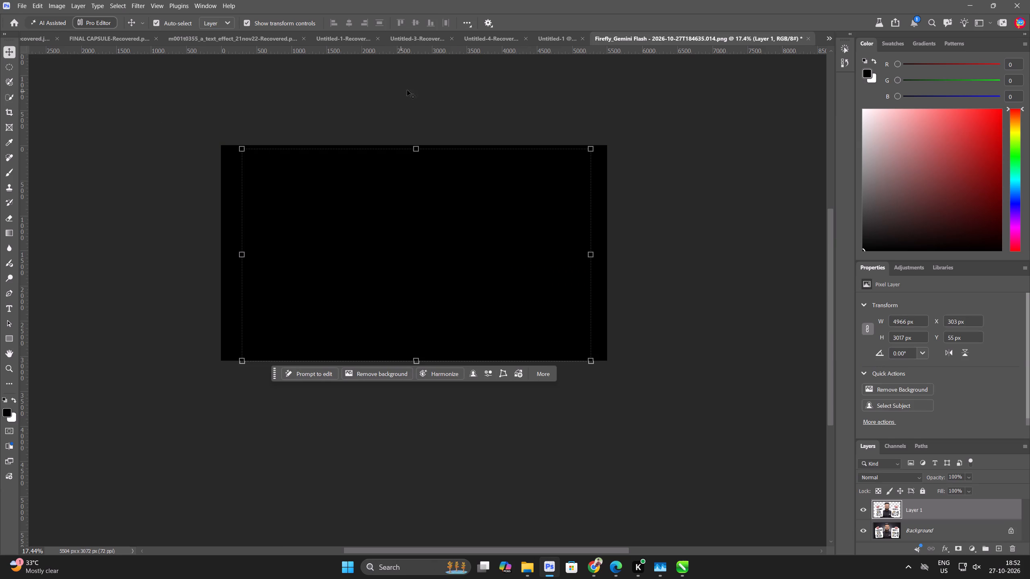
{"action": "left_click", "coordinate": [434, 84]}
{"action": "left_click", "coordinate": [564, 37]}
{"action": "key", "text": "ctrl+v"}
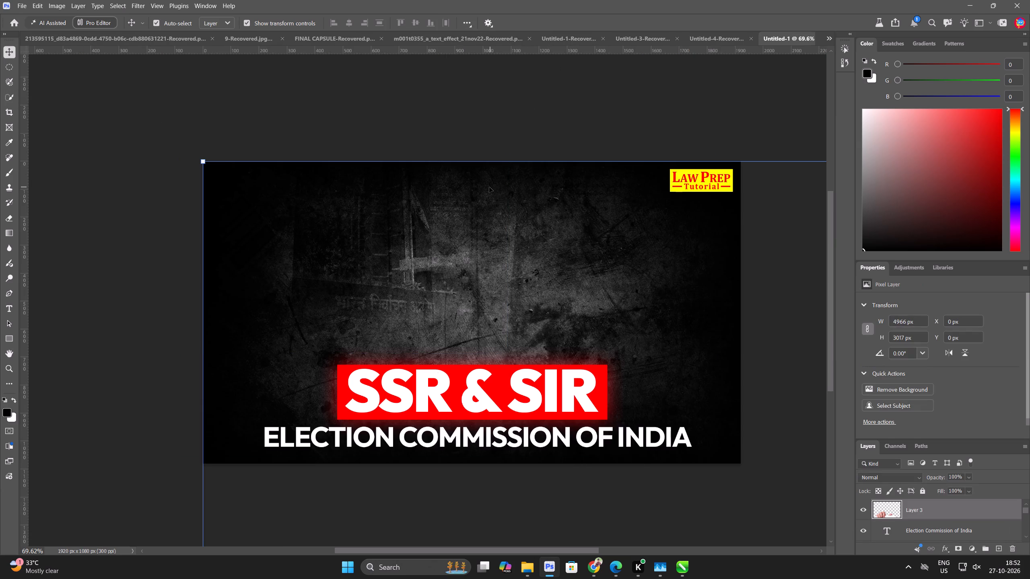
Save the thumbnail document as dsdd.psd in Downloads.
{"action": "key", "text": "ctrl+s"}
{"action": "key", "text": "Return"}
{"action": "key", "text": "Return"}
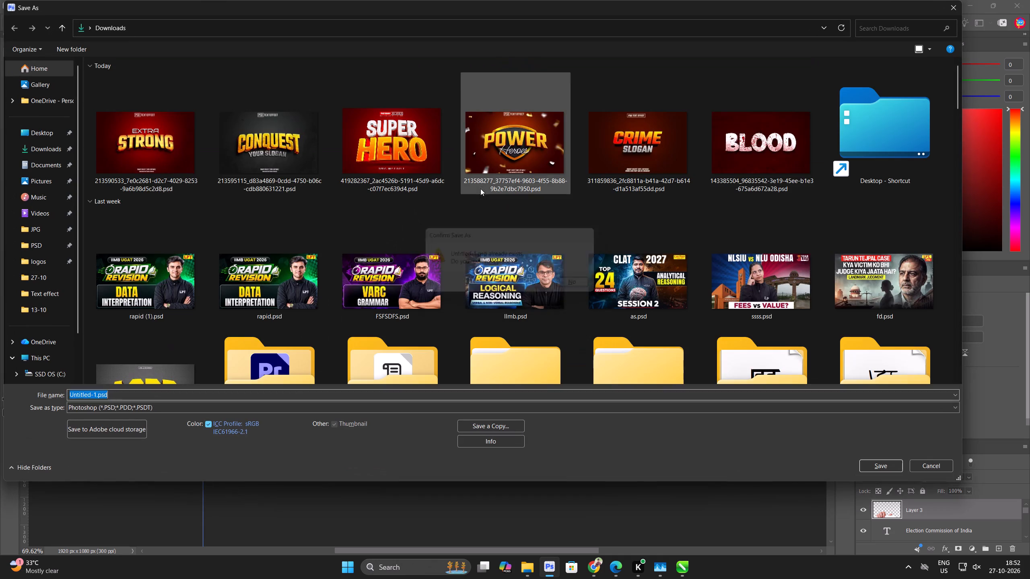
{"action": "type", "text": "dsdd"}
{"action": "key", "text": "Return"}
Scale the pasted cut-out down to about 33.5% and place it over the thumbnail with its base on the canvas's bottom edge.
{"action": "scroll", "coordinate": [182, 240], "scroll_direction": "down", "scroll_amount": 16}
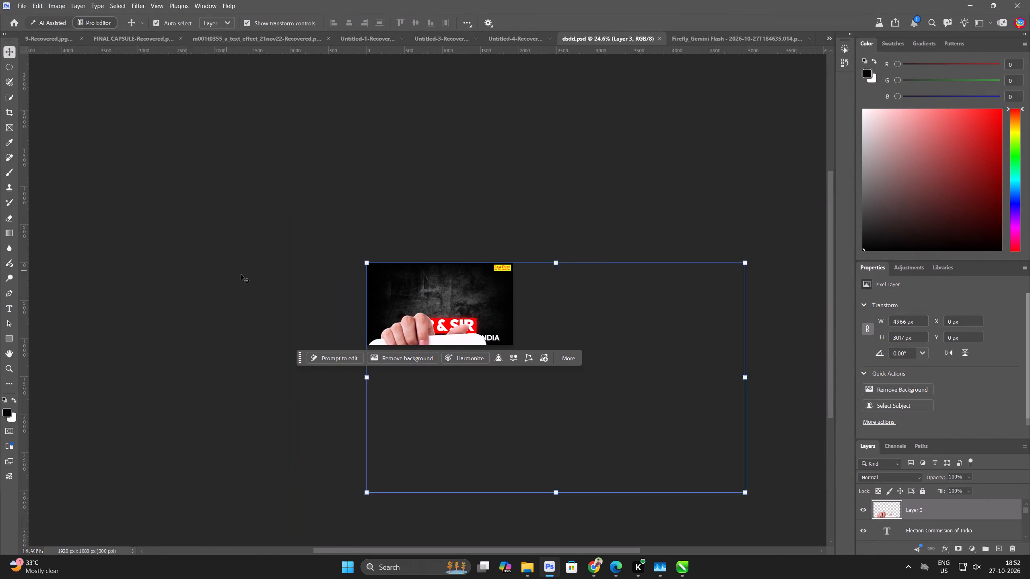
{"action": "left_click_drag", "start_coordinate": [692, 364], "coordinate": [496, 370]}
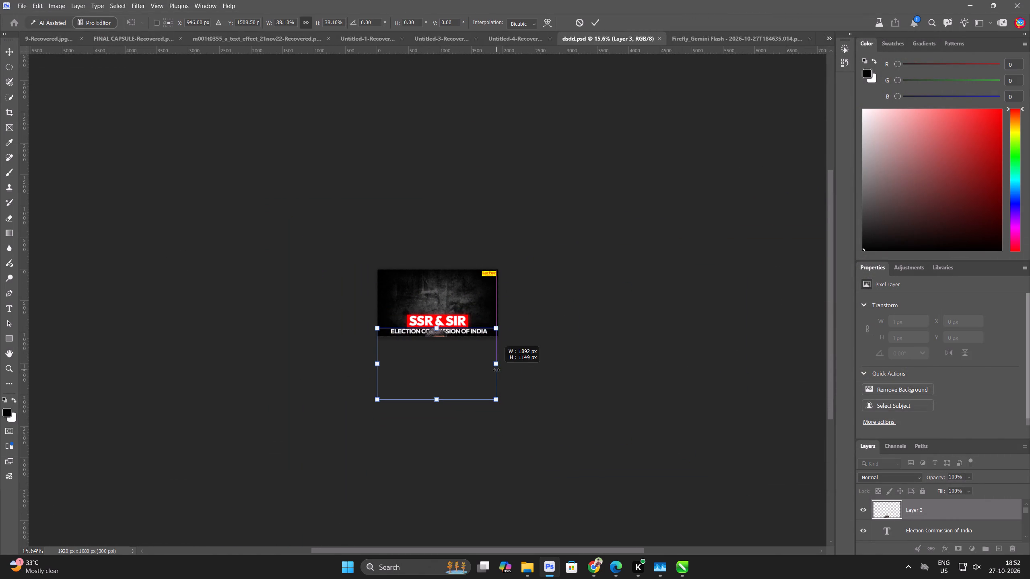
{"action": "left_click_drag", "start_coordinate": [496, 370], "coordinate": [505, 370]}
{"action": "left_click_drag", "start_coordinate": [509, 362], "coordinate": [502, 363]}
{"action": "left_click_drag", "start_coordinate": [467, 385], "coordinate": [470, 331]}
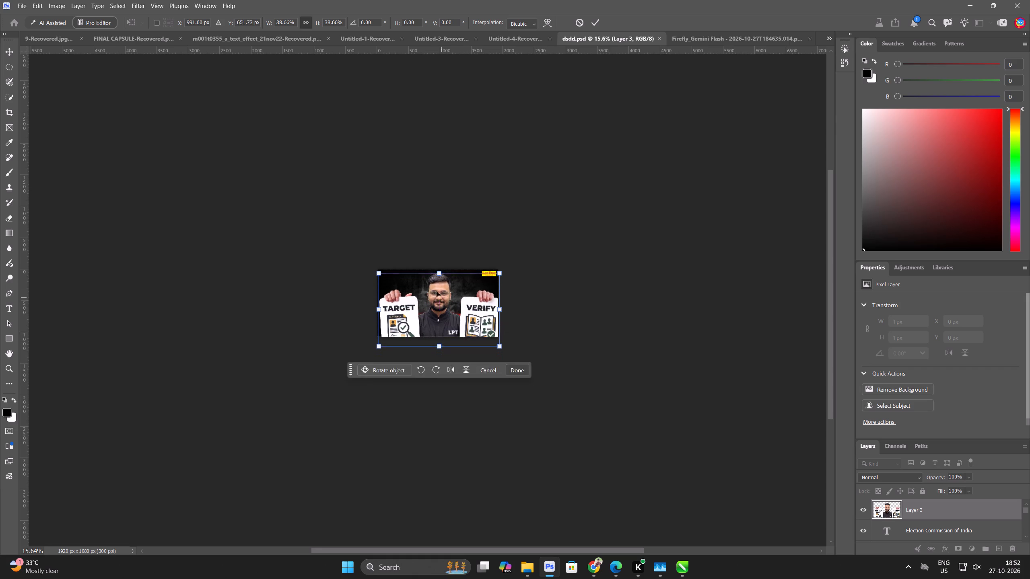
{"action": "scroll", "coordinate": [436, 291], "scroll_direction": "up", "scroll_amount": 11}
{"action": "left_click_drag", "start_coordinate": [443, 432], "coordinate": [441, 408]}
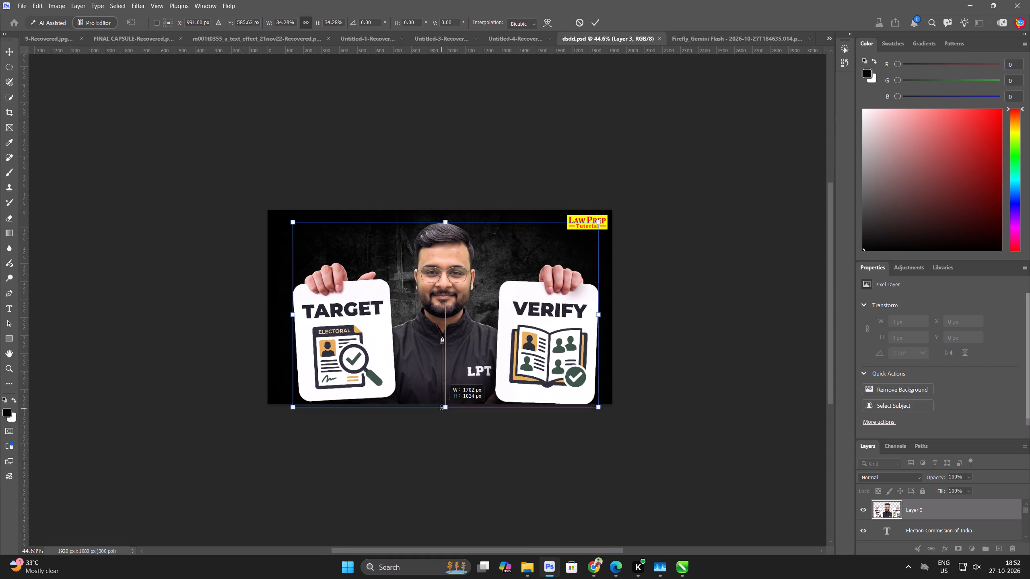
{"action": "left_click_drag", "start_coordinate": [441, 408], "coordinate": [441, 406]}
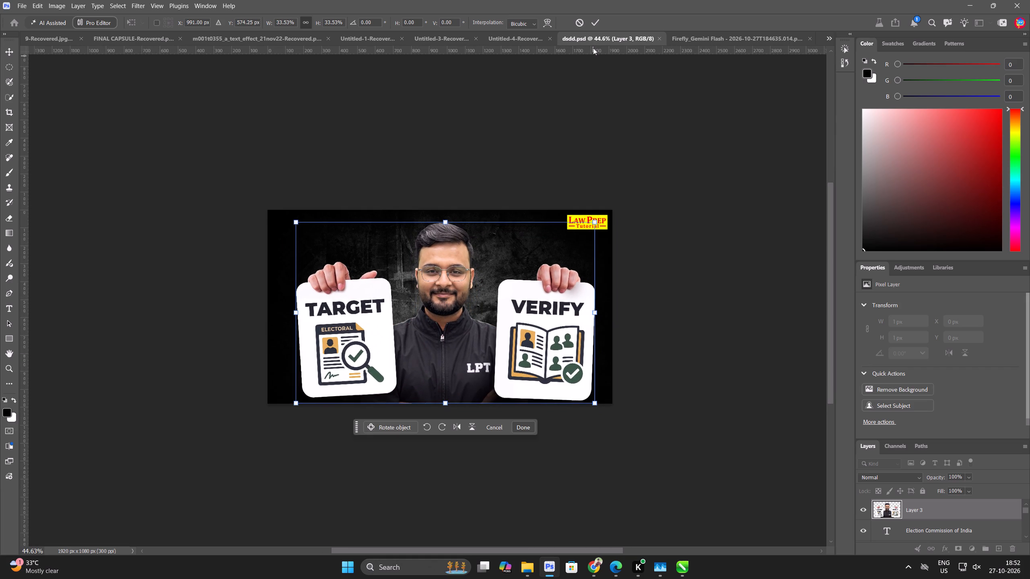
{"action": "left_click", "coordinate": [596, 23]}
{"action": "left_click", "coordinate": [668, 310]}
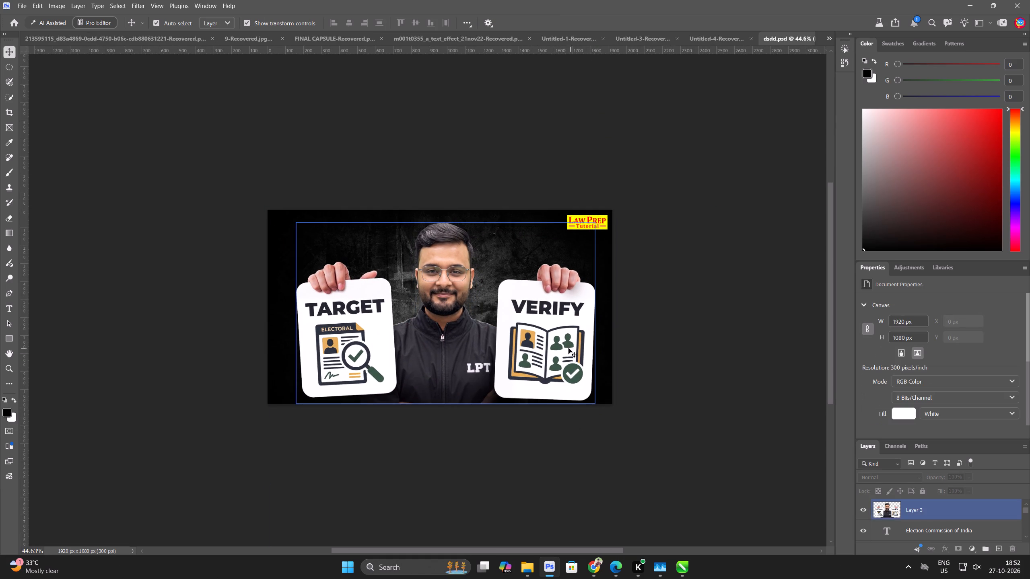
Move the cut-out's layer below the headline texts and red rectangle, directly above the TUTORIAL Thumbnail layer.
{"action": "left_click", "coordinate": [567, 348]}
{"action": "left_click_drag", "start_coordinate": [944, 515], "coordinate": [943, 546]}
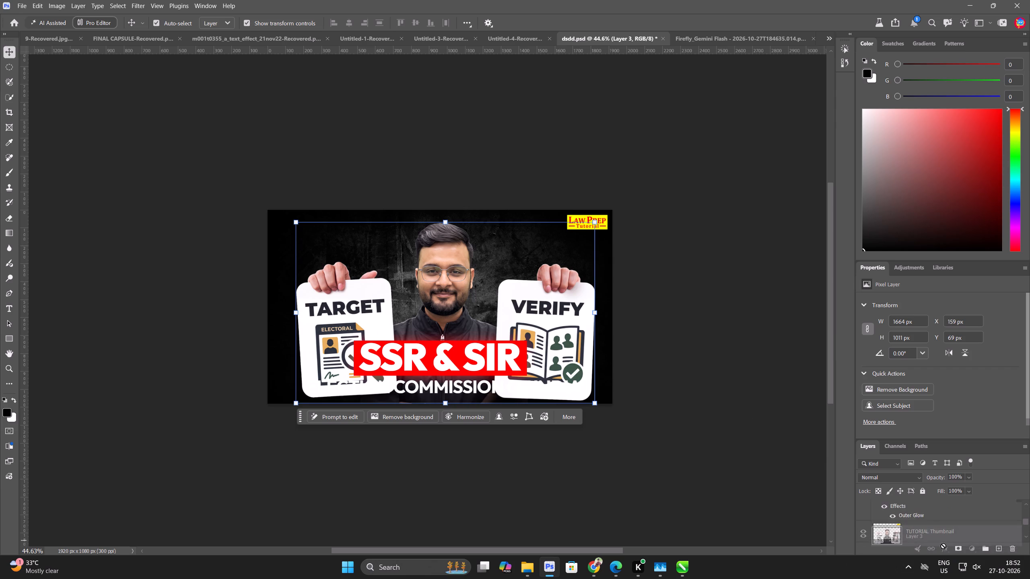
{"action": "left_click_drag", "start_coordinate": [943, 546], "coordinate": [937, 506]}
{"action": "left_click", "coordinate": [681, 398]}
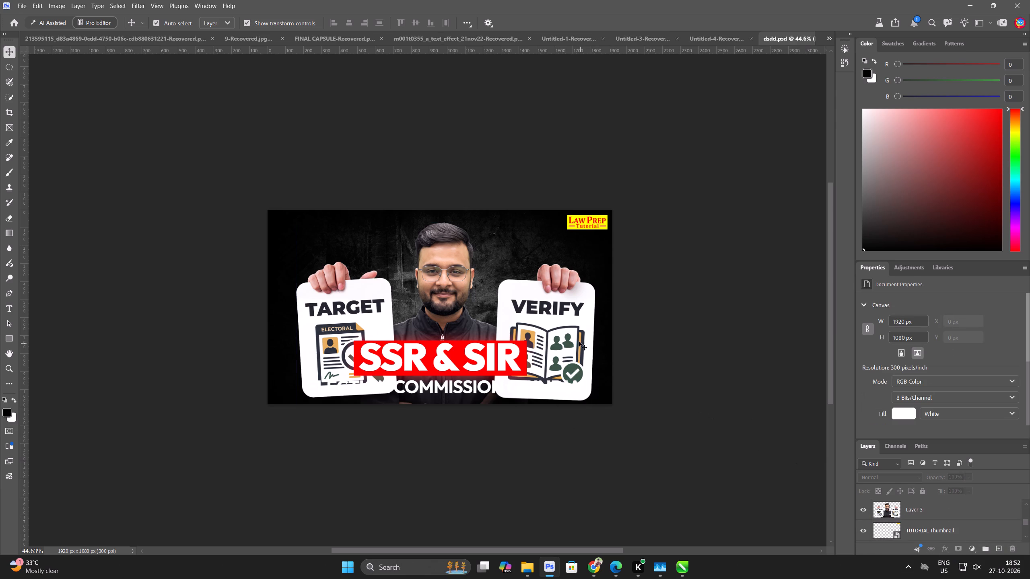
Move the presenter cut-out up slightly and scale it down to about 88.5%, keeping it centred behind the headline.
{"action": "left_click_drag", "start_coordinate": [560, 332], "coordinate": [560, 324]}
{"action": "left_click_drag", "start_coordinate": [448, 399], "coordinate": [446, 368]}
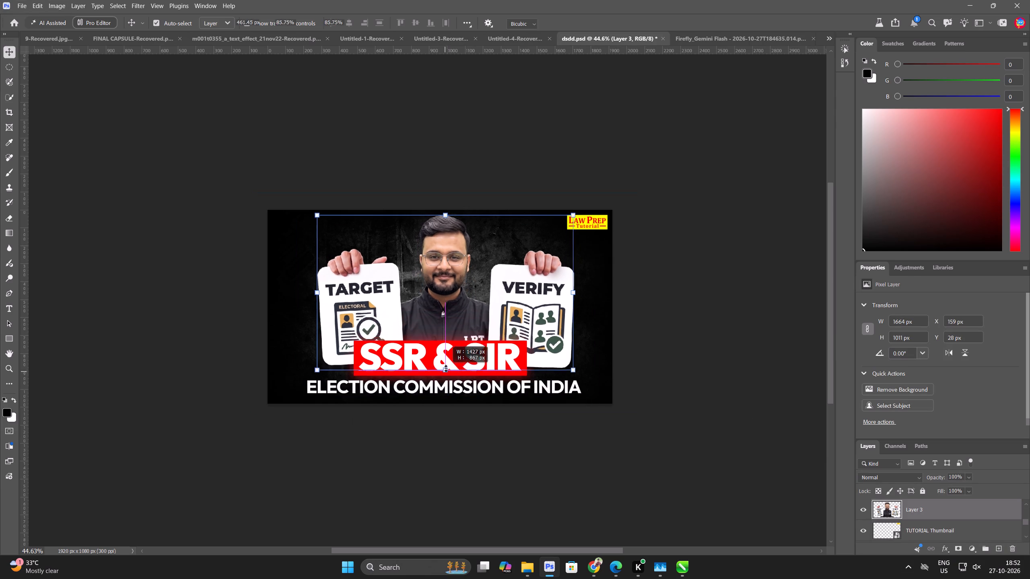
{"action": "left_click_drag", "start_coordinate": [446, 368], "coordinate": [448, 379]}
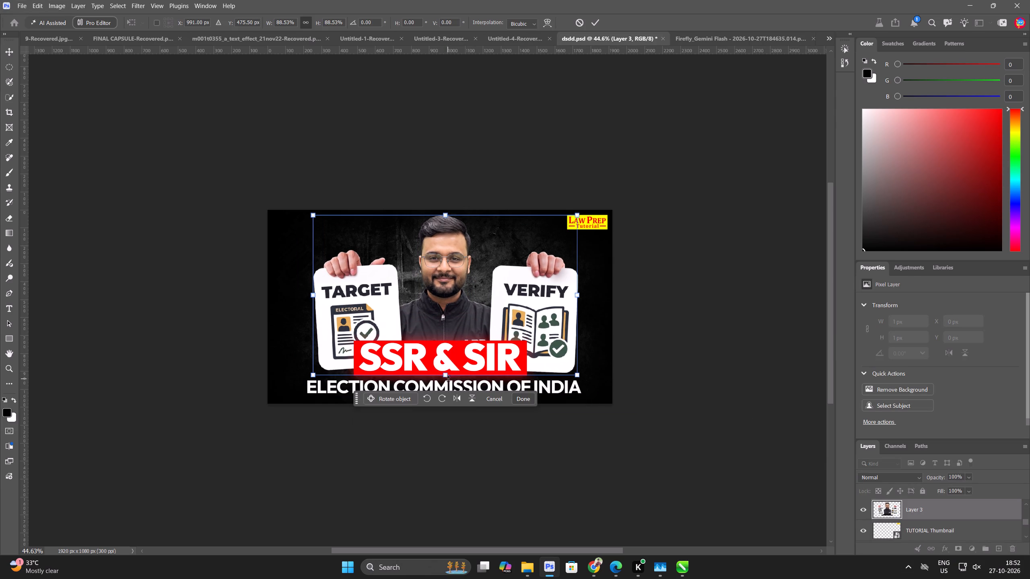
{"action": "left_click", "coordinate": [591, 25]}
{"action": "left_click_drag", "start_coordinate": [687, 287], "coordinate": [674, 285]}
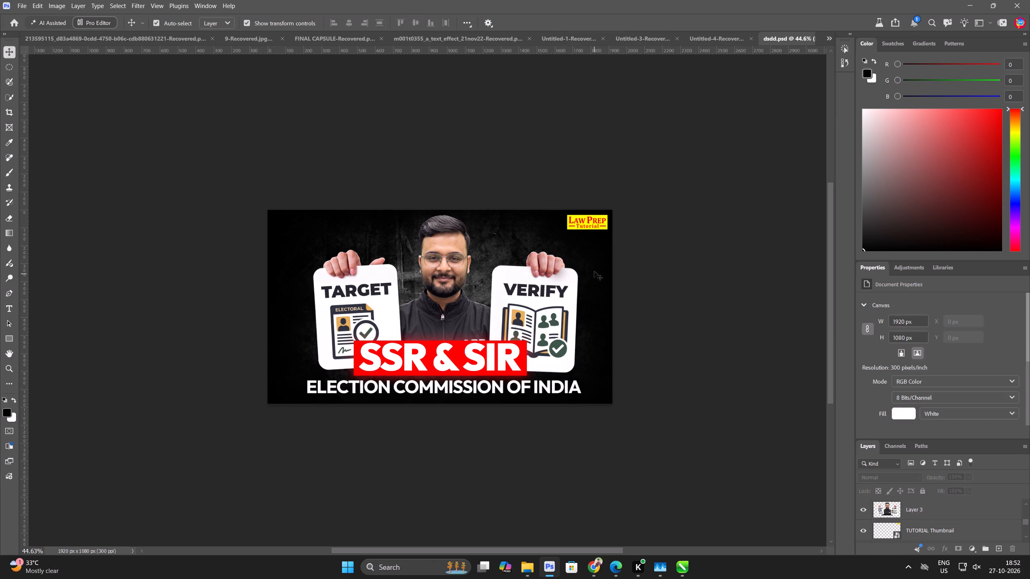
Enlarge the dark grunge background (Layer 2) to about 114.3% and reposition it so it covers the whole canvas.
{"action": "left_click", "coordinate": [596, 269]}
{"action": "left_click_drag", "start_coordinate": [636, 304], "coordinate": [665, 304]}
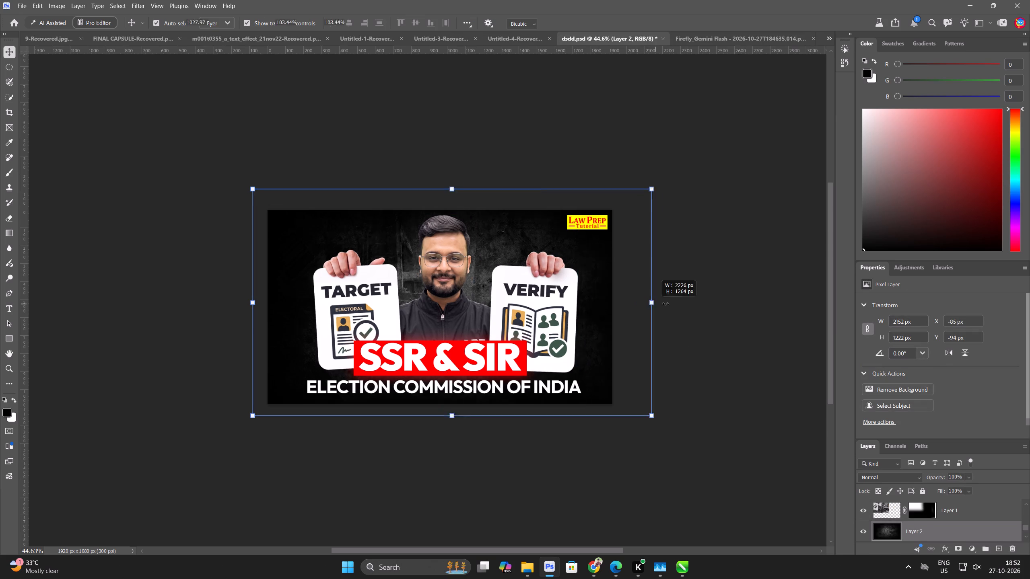
{"action": "left_click_drag", "start_coordinate": [665, 304], "coordinate": [750, 304]}
{"action": "left_click_drag", "start_coordinate": [707, 326], "coordinate": [652, 319]}
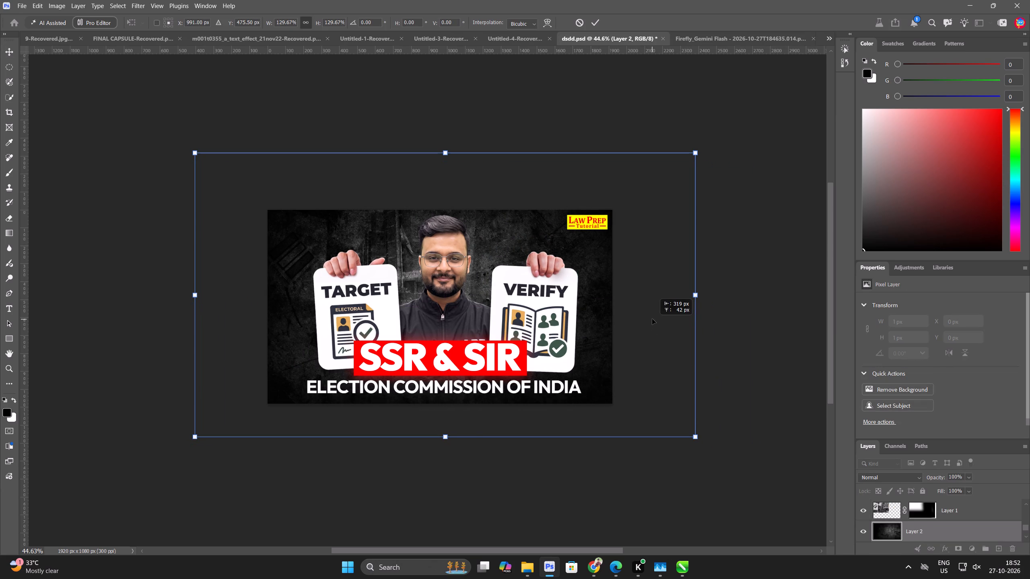
{"action": "left_click_drag", "start_coordinate": [652, 319], "coordinate": [650, 322]}
{"action": "left_click_drag", "start_coordinate": [447, 439], "coordinate": [456, 403]}
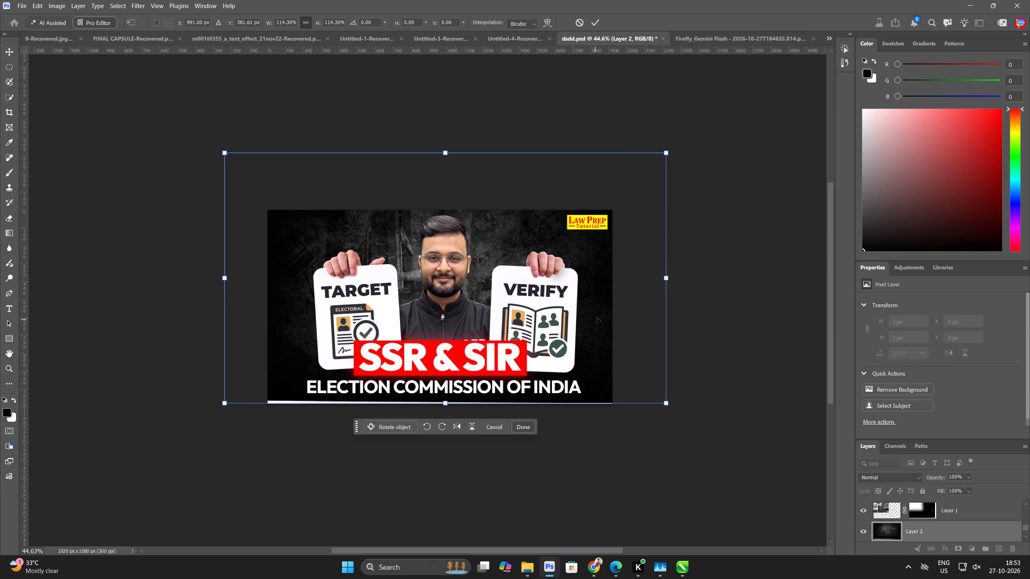
{"action": "left_click_drag", "start_coordinate": [597, 317], "coordinate": [601, 324]}
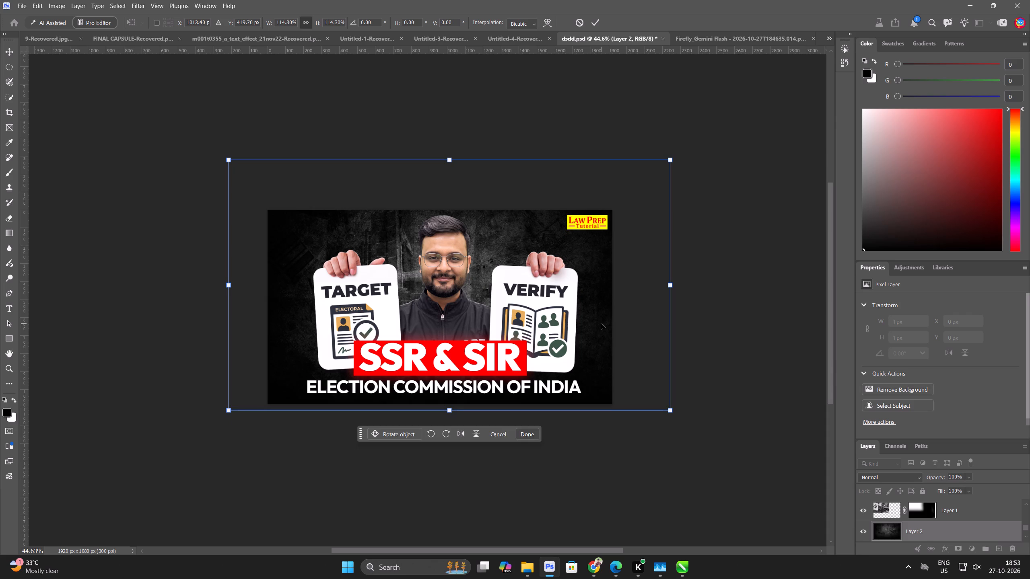
{"action": "key", "text": "Return"}
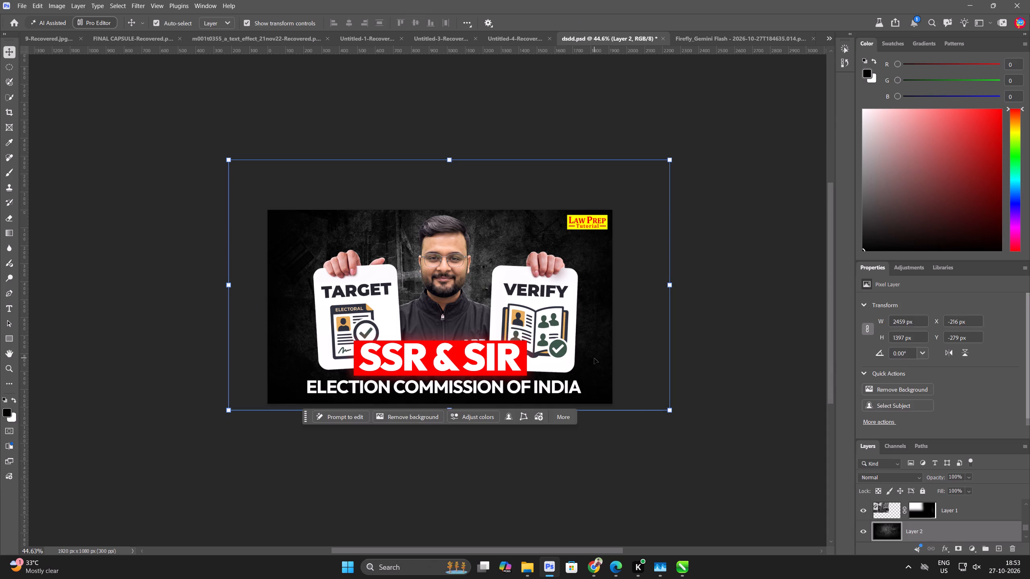
{"action": "left_click", "coordinate": [604, 462]}
Add a layer mask to the presenter cut-out and fade its lower edge behind the red box with a vertical linear gradient.
{"action": "scroll", "coordinate": [474, 372], "scroll_direction": "up", "scroll_amount": 3}
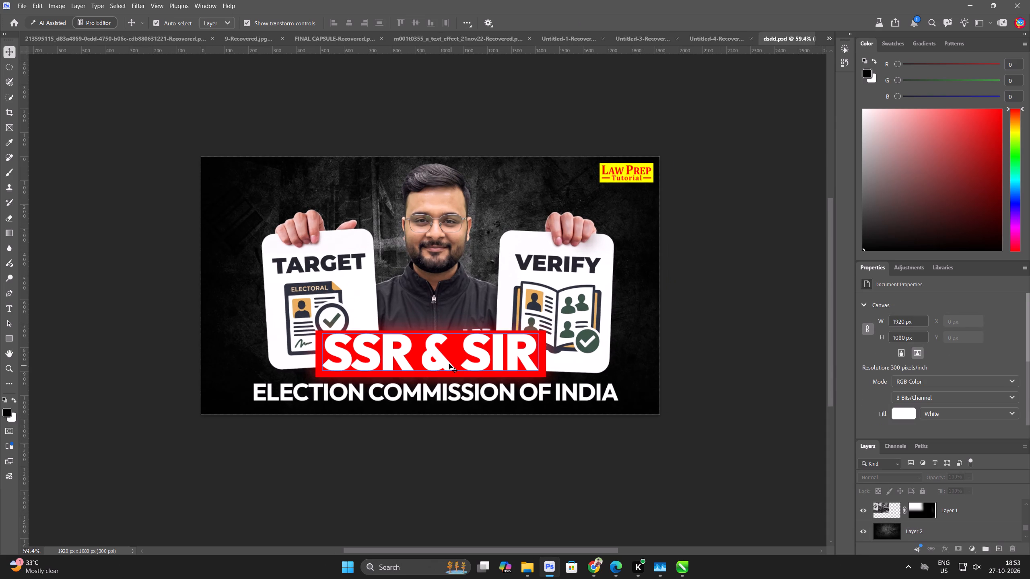
{"action": "left_click", "coordinate": [574, 322]}
{"action": "left_click", "coordinate": [959, 550]}
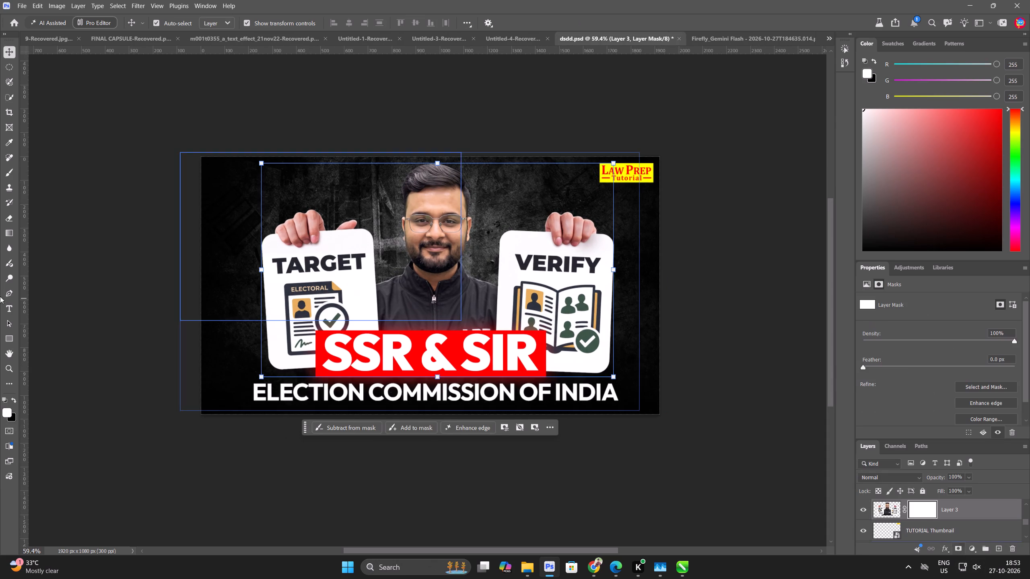
{"action": "left_click_drag", "start_coordinate": [9, 233], "coordinate": [10, 236]}
{"action": "scroll", "coordinate": [494, 366], "scroll_direction": "up", "scroll_amount": 3}
{"action": "left_click_drag", "start_coordinate": [424, 301], "coordinate": [427, 354]}
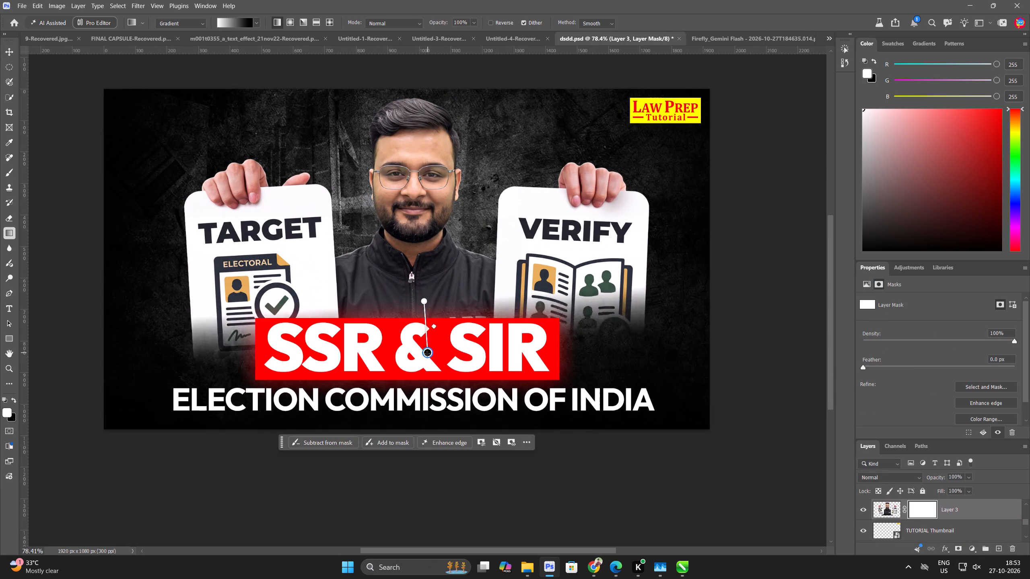
{"action": "left_click_drag", "start_coordinate": [427, 354], "coordinate": [422, 380]}
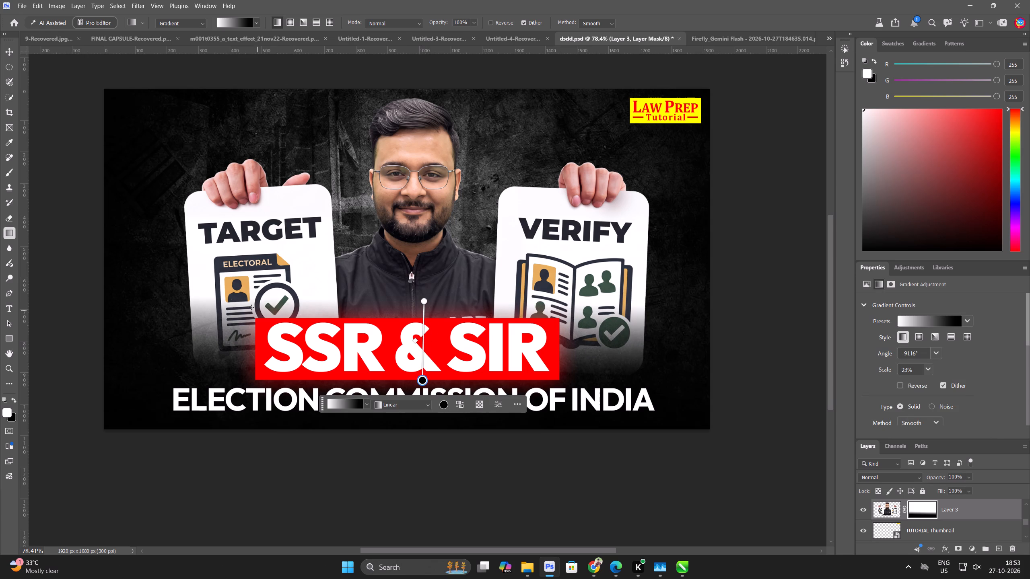
{"action": "left_click", "coordinate": [8, 49]}
{"action": "scroll", "coordinate": [602, 267], "scroll_direction": "down", "scroll_amount": 3}
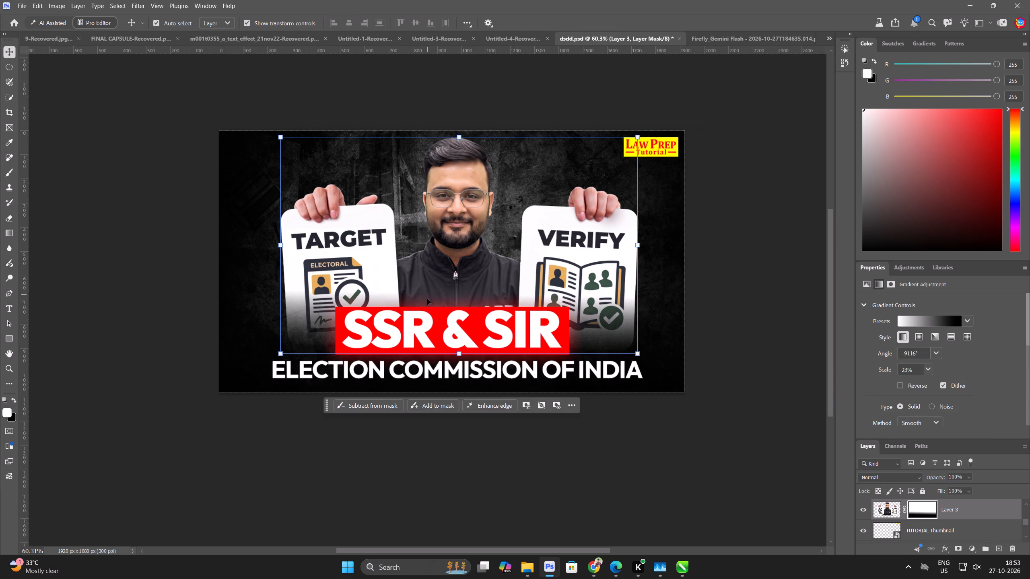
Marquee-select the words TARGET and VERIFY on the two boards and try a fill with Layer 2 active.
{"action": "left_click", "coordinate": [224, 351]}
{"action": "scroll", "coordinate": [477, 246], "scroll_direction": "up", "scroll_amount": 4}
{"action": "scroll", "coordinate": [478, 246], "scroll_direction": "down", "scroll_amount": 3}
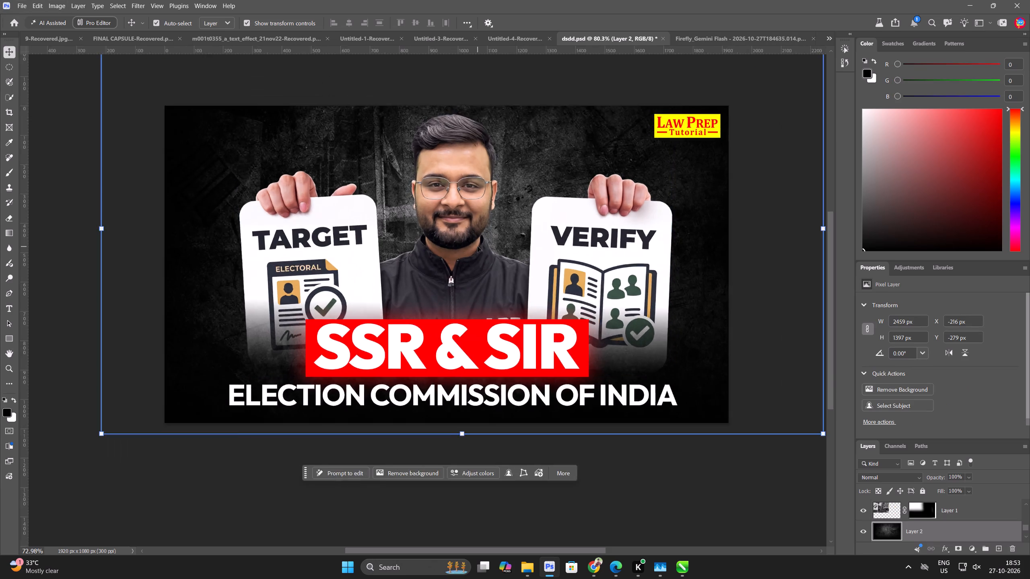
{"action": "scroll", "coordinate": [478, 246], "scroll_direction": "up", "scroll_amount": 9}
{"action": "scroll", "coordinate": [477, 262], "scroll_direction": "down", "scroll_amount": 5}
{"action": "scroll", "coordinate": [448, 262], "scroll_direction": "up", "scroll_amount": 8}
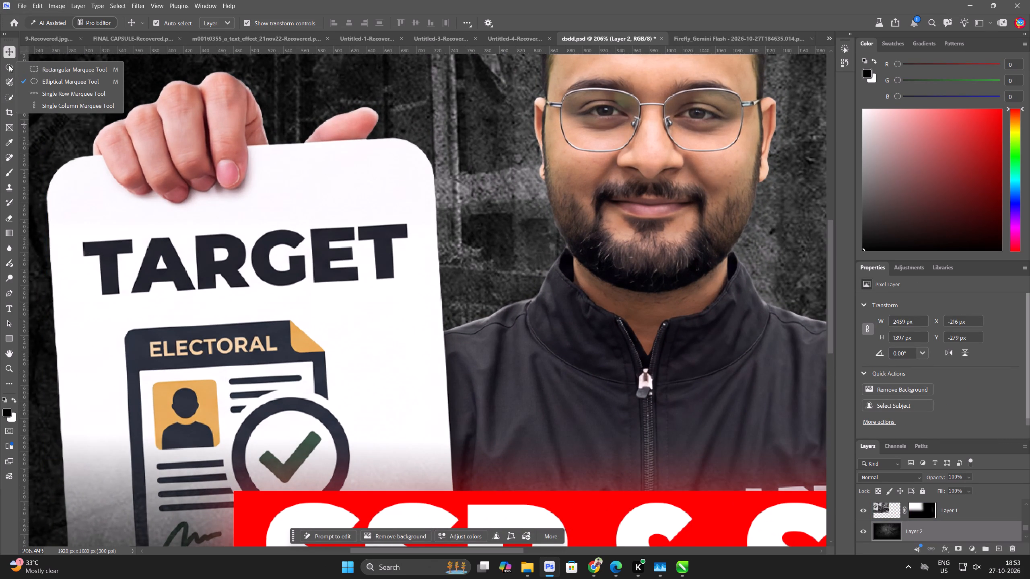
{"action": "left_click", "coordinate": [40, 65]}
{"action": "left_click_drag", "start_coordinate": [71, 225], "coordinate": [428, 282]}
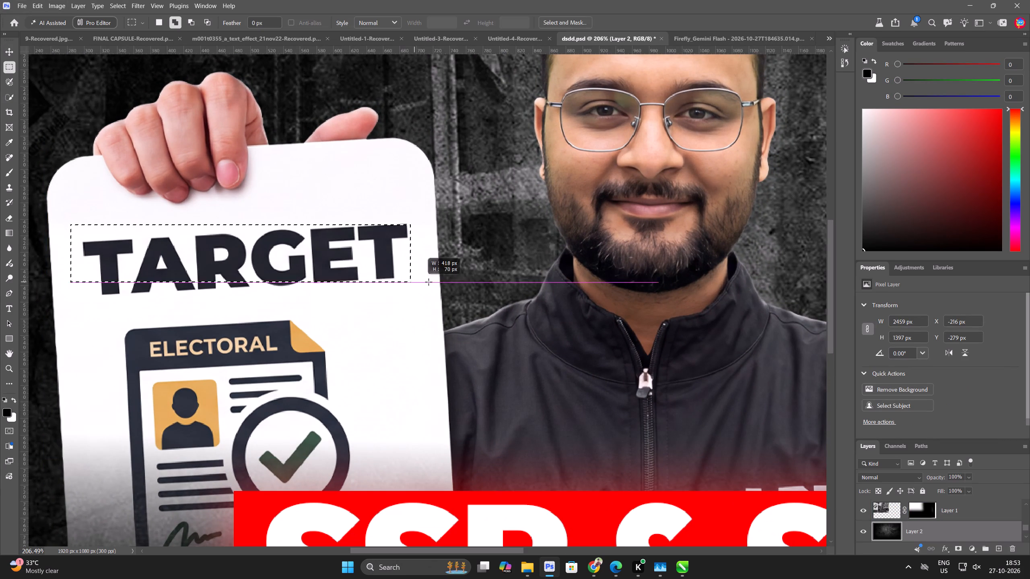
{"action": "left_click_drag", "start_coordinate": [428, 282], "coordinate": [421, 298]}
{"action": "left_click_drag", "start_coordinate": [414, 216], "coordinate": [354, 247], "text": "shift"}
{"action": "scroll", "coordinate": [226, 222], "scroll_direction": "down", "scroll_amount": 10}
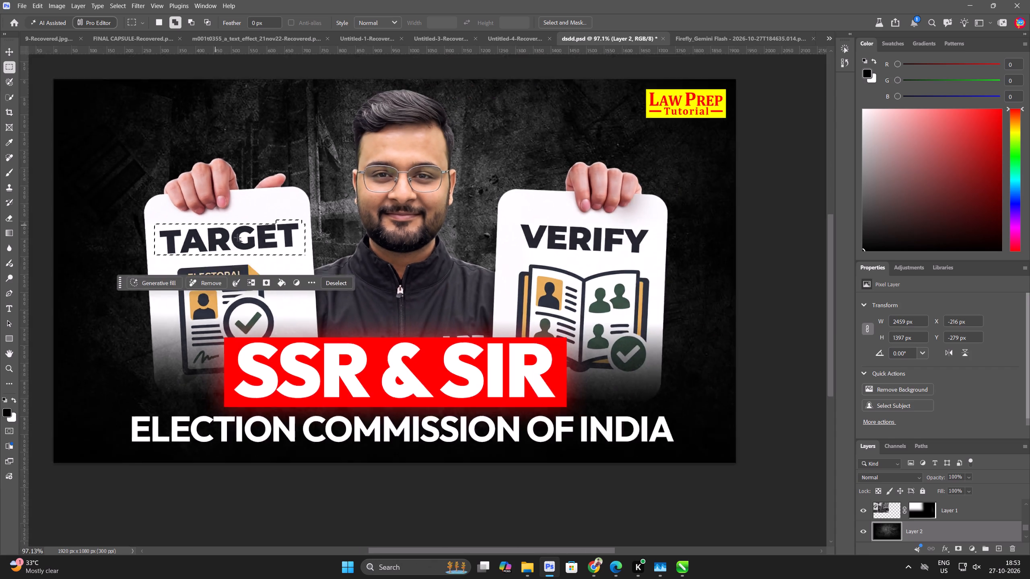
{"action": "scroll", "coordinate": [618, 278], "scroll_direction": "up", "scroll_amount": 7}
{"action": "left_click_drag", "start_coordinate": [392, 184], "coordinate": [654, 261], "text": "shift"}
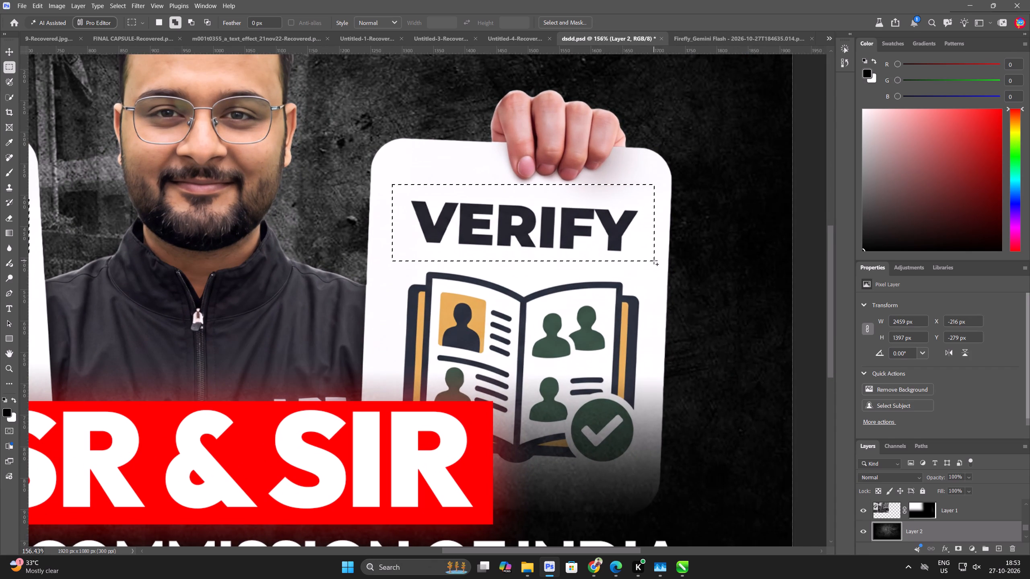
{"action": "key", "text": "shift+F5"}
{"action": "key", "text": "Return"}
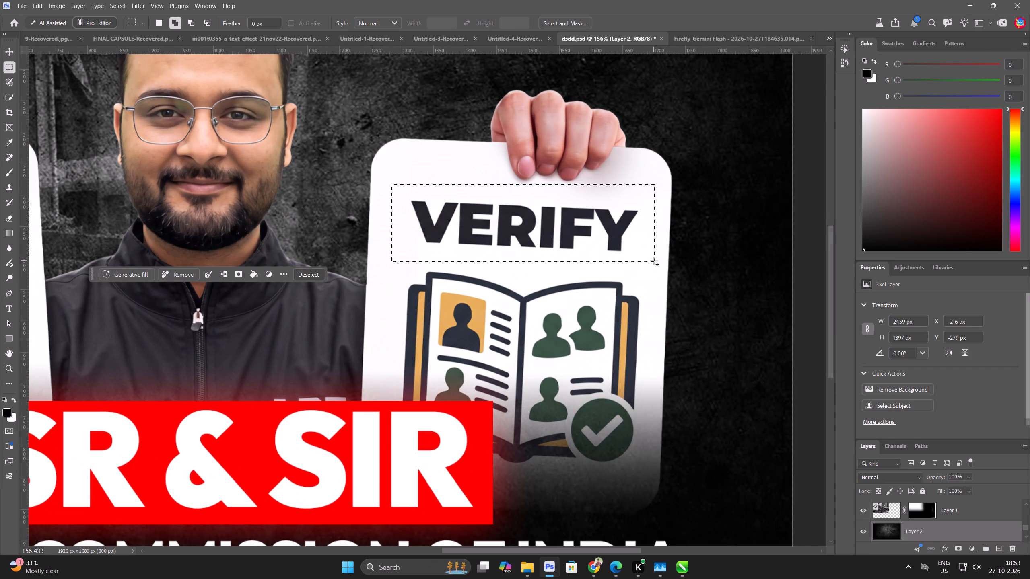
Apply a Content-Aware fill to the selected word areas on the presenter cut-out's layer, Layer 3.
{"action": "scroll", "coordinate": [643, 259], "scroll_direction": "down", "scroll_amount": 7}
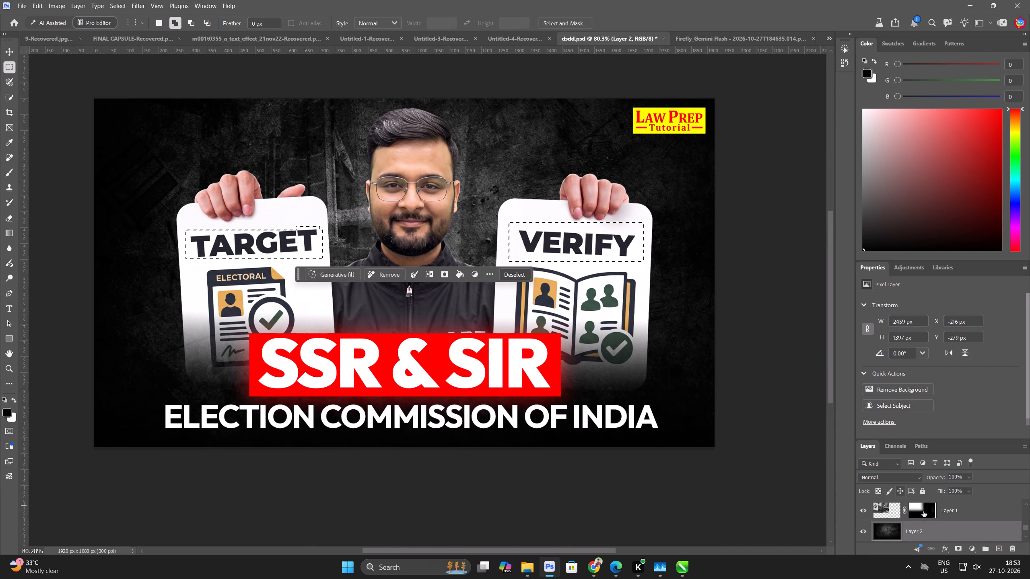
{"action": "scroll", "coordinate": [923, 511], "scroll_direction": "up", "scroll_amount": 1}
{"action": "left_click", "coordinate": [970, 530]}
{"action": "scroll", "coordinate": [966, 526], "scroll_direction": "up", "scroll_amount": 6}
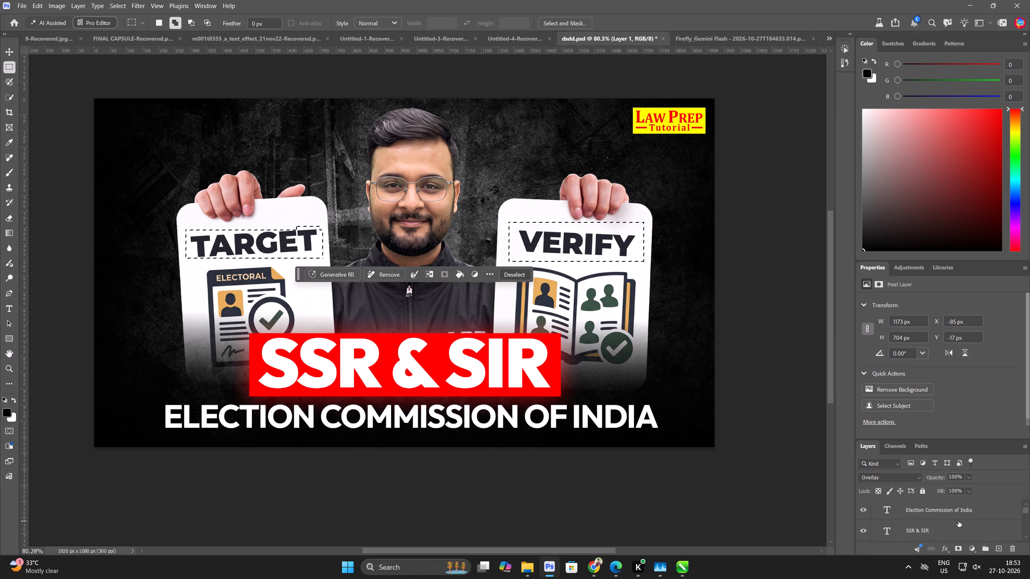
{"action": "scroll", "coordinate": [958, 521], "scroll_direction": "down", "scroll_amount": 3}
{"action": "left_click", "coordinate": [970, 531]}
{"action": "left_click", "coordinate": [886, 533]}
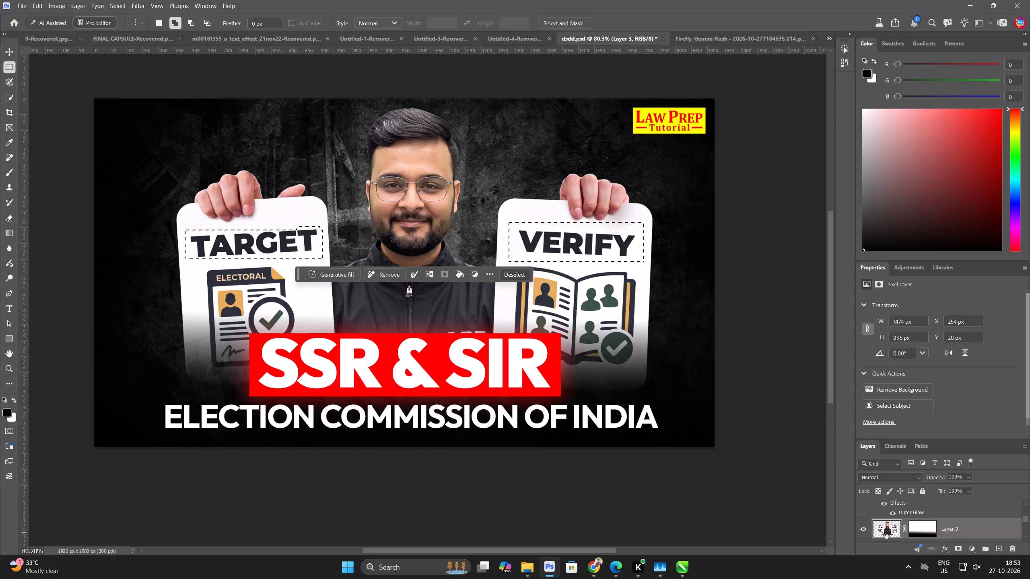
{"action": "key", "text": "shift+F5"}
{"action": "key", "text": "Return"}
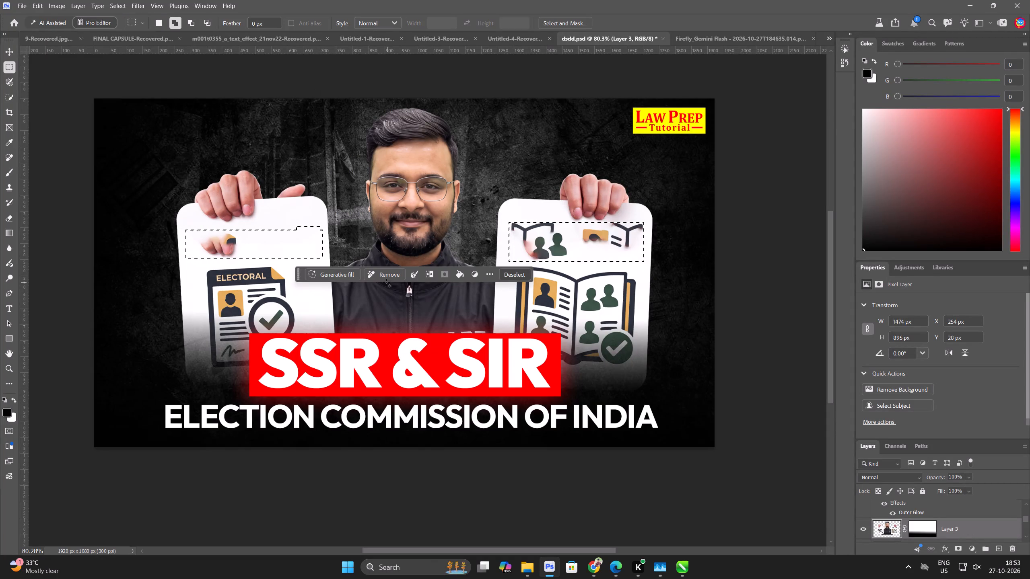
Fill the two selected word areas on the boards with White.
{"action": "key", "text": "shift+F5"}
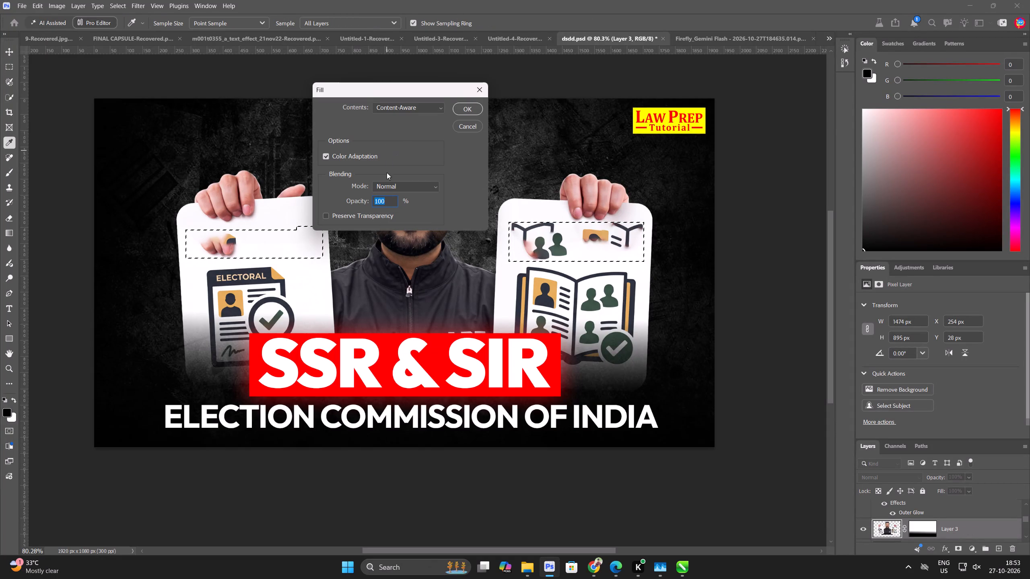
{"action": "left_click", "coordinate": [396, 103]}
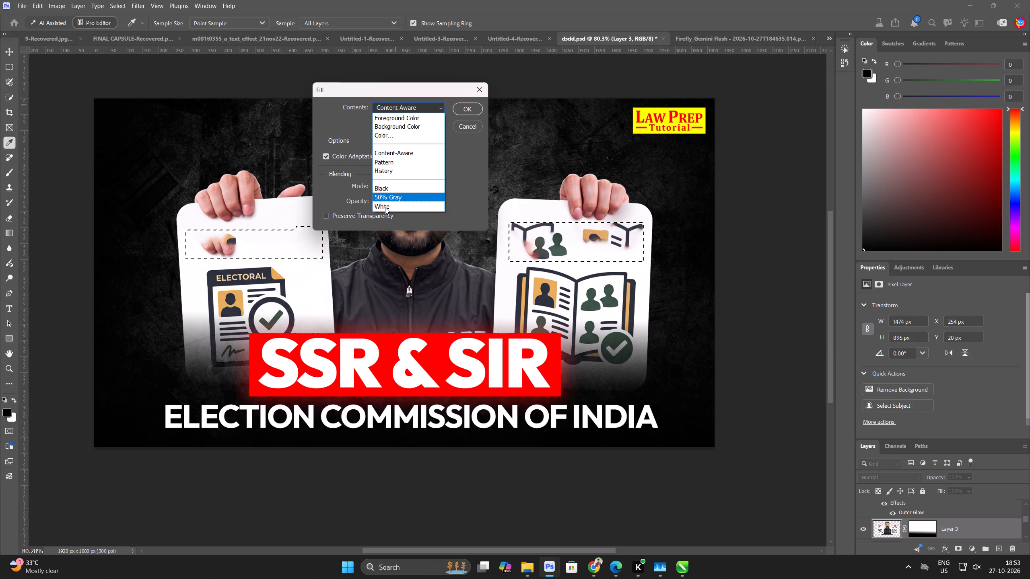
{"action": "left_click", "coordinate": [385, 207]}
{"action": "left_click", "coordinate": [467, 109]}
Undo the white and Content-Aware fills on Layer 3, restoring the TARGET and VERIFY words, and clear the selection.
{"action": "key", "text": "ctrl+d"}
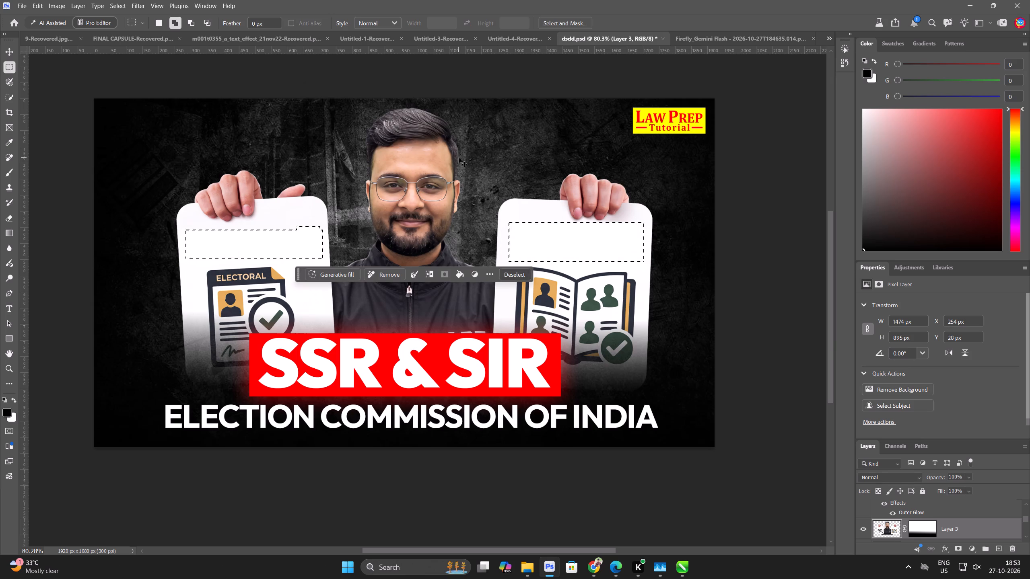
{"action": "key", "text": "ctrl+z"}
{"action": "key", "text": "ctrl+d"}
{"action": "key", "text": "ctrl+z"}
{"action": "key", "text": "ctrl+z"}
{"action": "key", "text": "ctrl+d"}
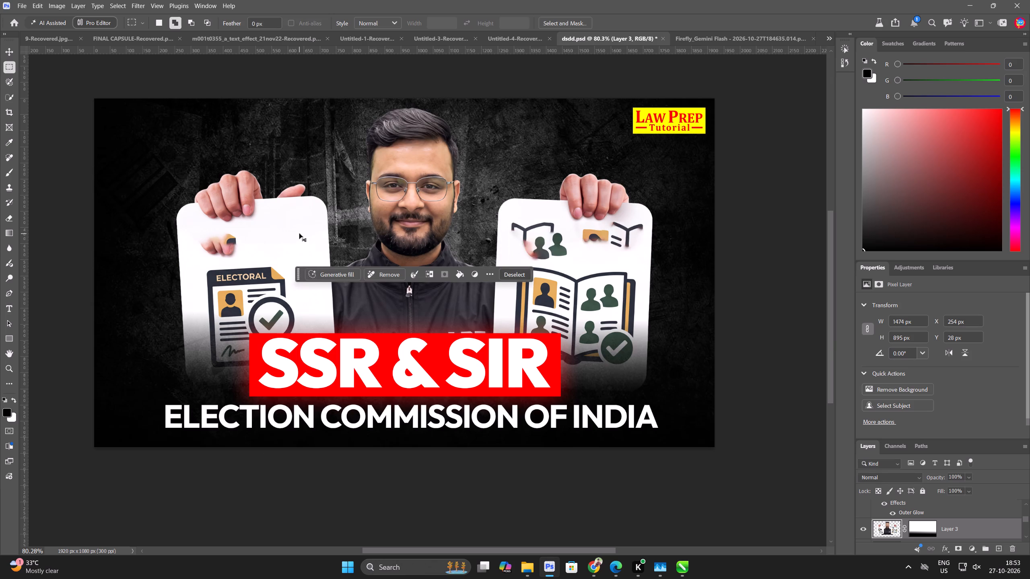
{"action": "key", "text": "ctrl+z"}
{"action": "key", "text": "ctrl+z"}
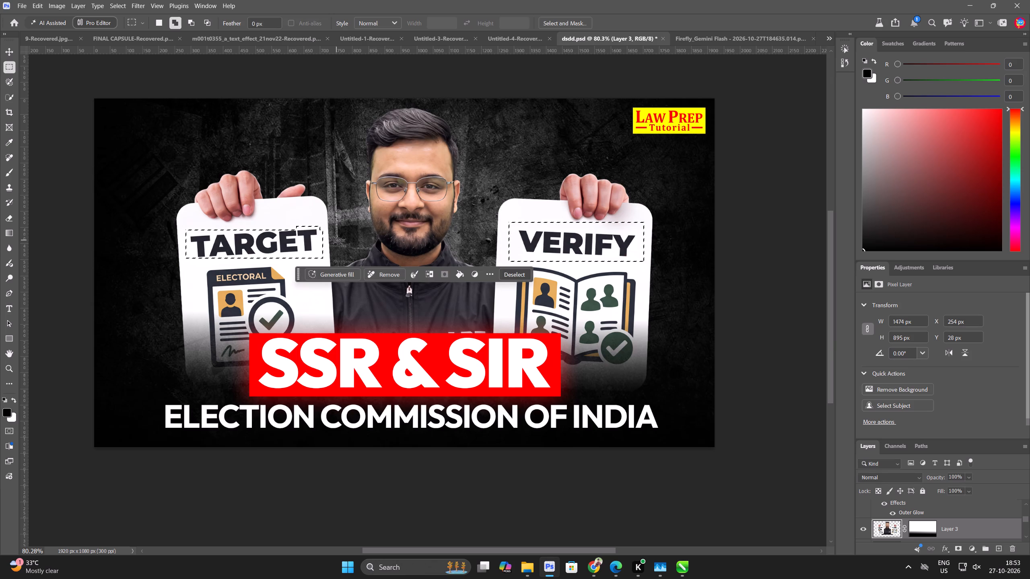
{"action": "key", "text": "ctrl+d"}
Remove the word VERIFY and the leftover patches above the book illustration using the Content-Aware Spot Healing Brush.
{"action": "scroll", "coordinate": [558, 249], "scroll_direction": "up", "scroll_amount": 8}
{"action": "key", "text": "j"}
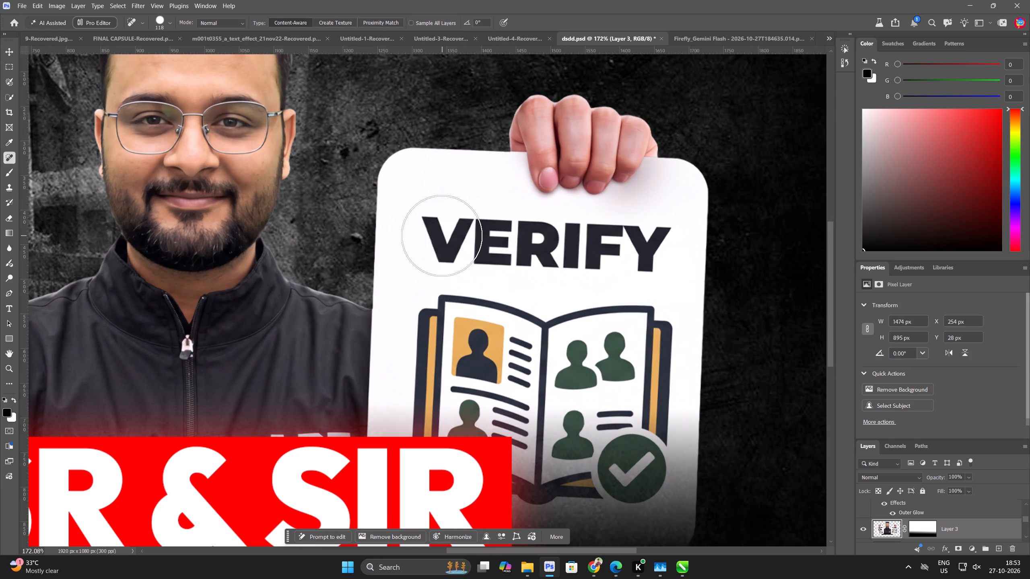
{"action": "left_click_drag", "start_coordinate": [442, 236], "coordinate": [649, 245]}
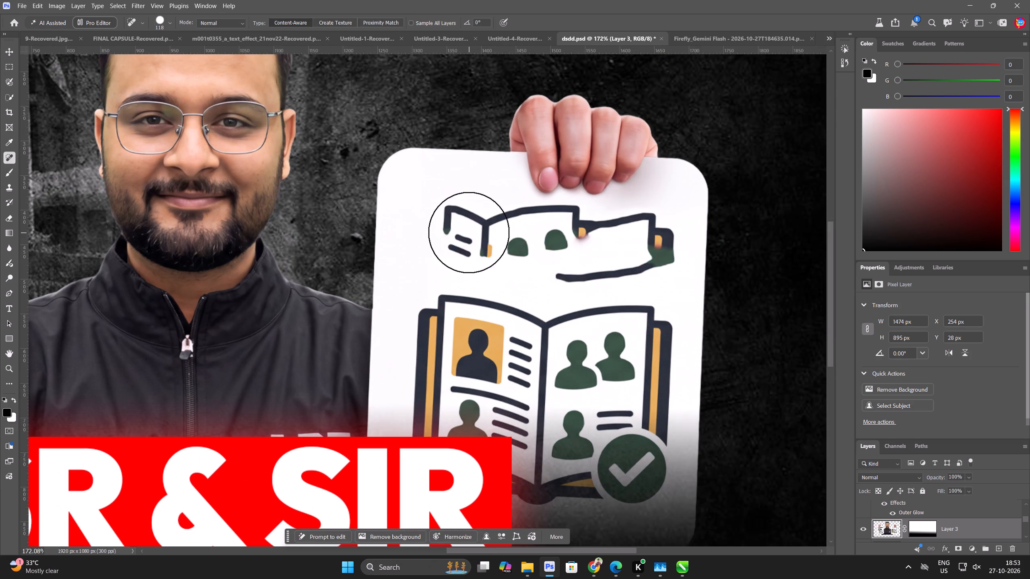
{"action": "left_click", "coordinate": [468, 232]}
{"action": "right_click_drag", "start_coordinate": [594, 257], "coordinate": [579, 256], "text": "alt"}
{"action": "left_click_drag", "start_coordinate": [558, 272], "coordinate": [558, 272]}
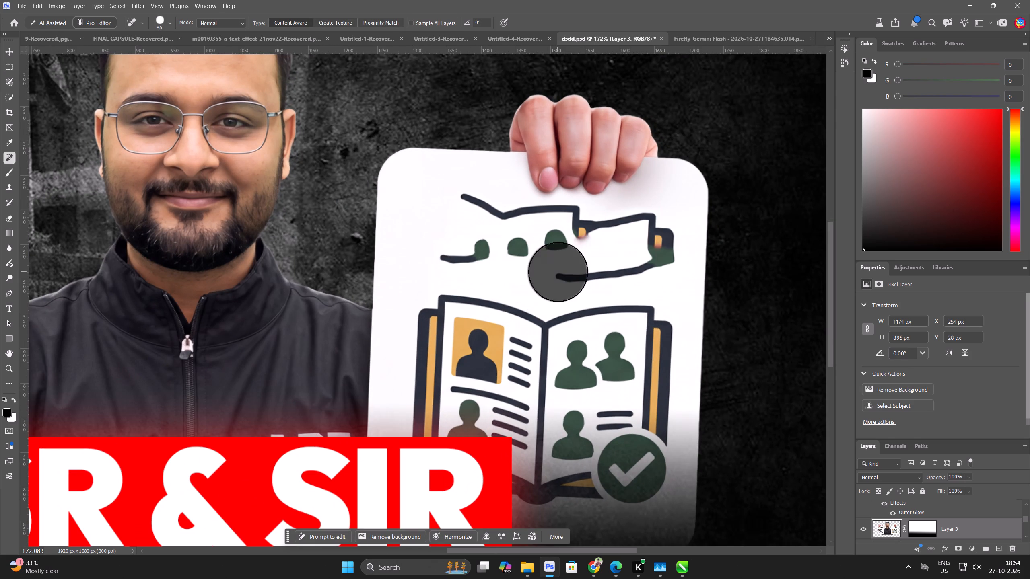
{"action": "left_click_drag", "start_coordinate": [558, 272], "coordinate": [467, 230]}
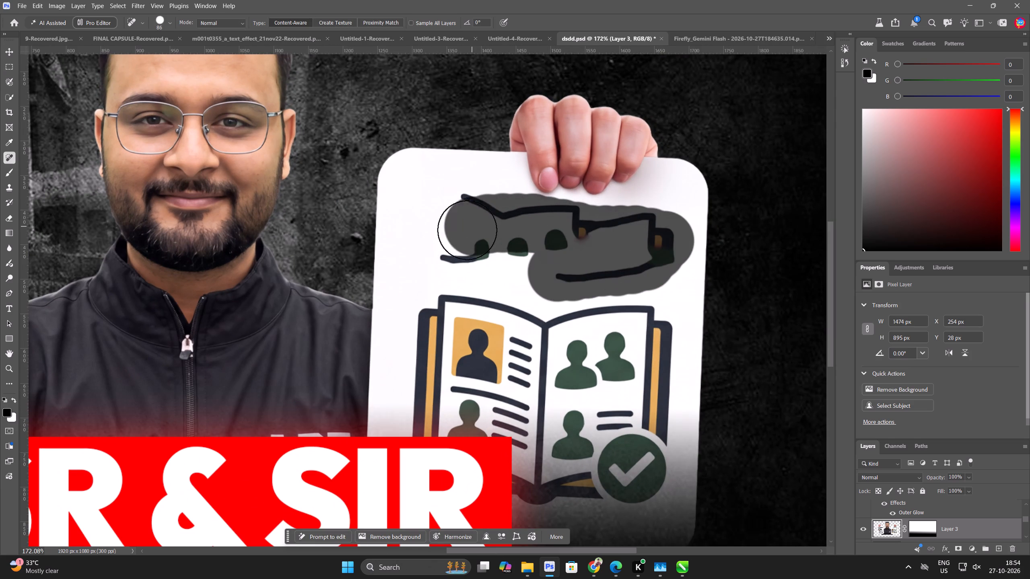
{"action": "left_click_drag", "start_coordinate": [467, 230], "coordinate": [525, 244]}
{"action": "left_click_drag", "start_coordinate": [575, 248], "coordinate": [545, 232]}
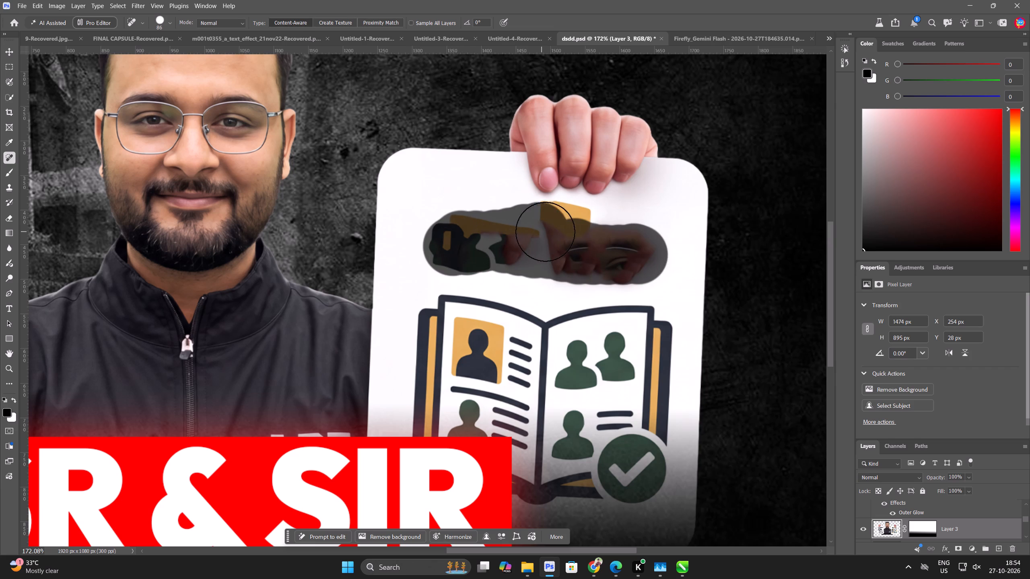
{"action": "left_click_drag", "start_coordinate": [545, 232], "coordinate": [551, 228]}
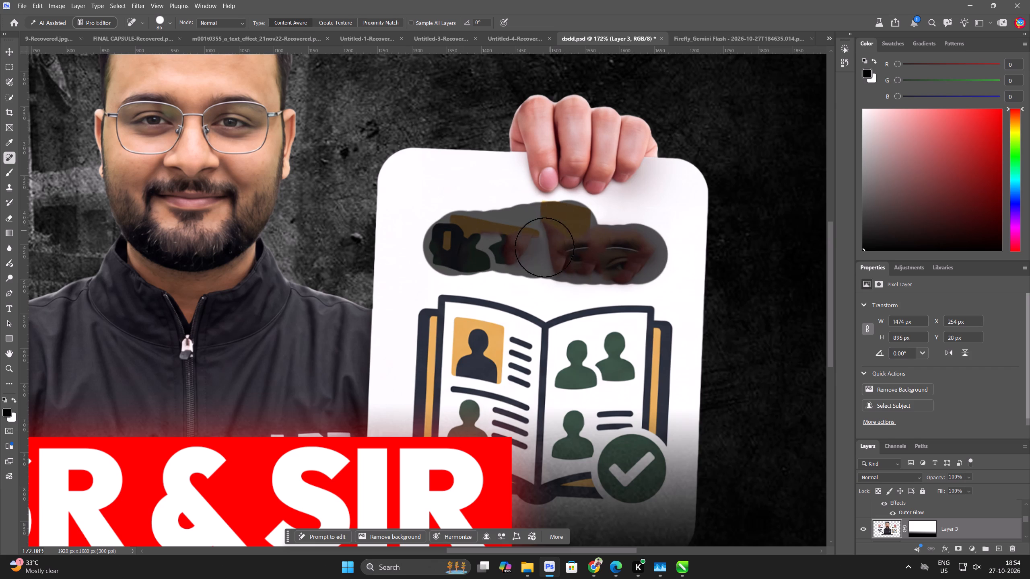
{"action": "left_click_drag", "start_coordinate": [461, 258], "coordinate": [641, 260]}
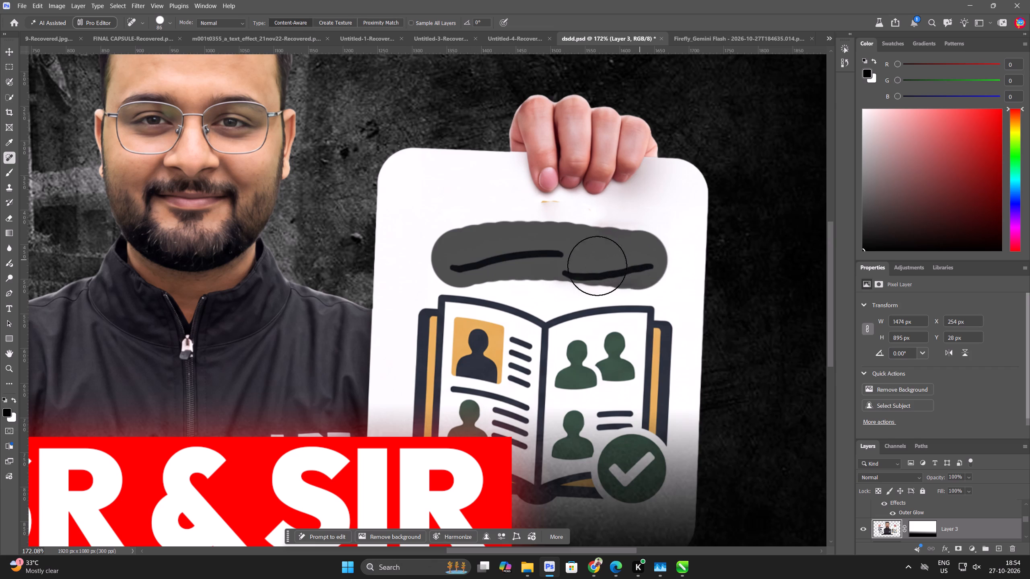
{"action": "left_click", "coordinate": [551, 226]}
Heal away the word TARGET above the ELECTORAL card illustration with the Spot Healing Brush, then deselect the layer.
{"action": "scroll", "coordinate": [672, 257], "scroll_direction": "down", "scroll_amount": 2}
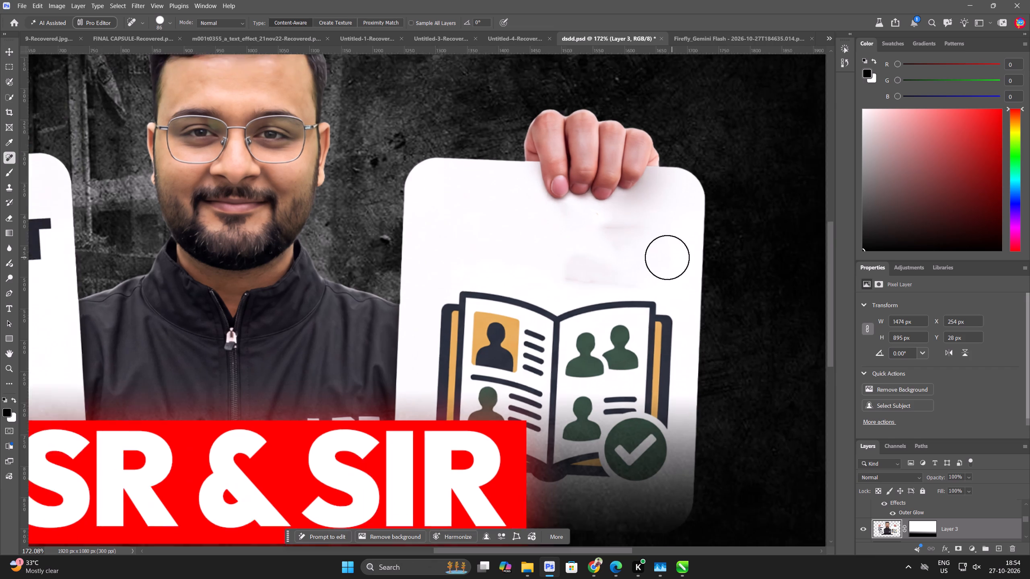
{"action": "scroll", "coordinate": [667, 257], "scroll_direction": "down", "scroll_amount": 9}
{"action": "scroll", "coordinate": [514, 287], "scroll_direction": "up", "scroll_amount": 10}
{"action": "left_click_drag", "start_coordinate": [215, 221], "coordinate": [431, 208]}
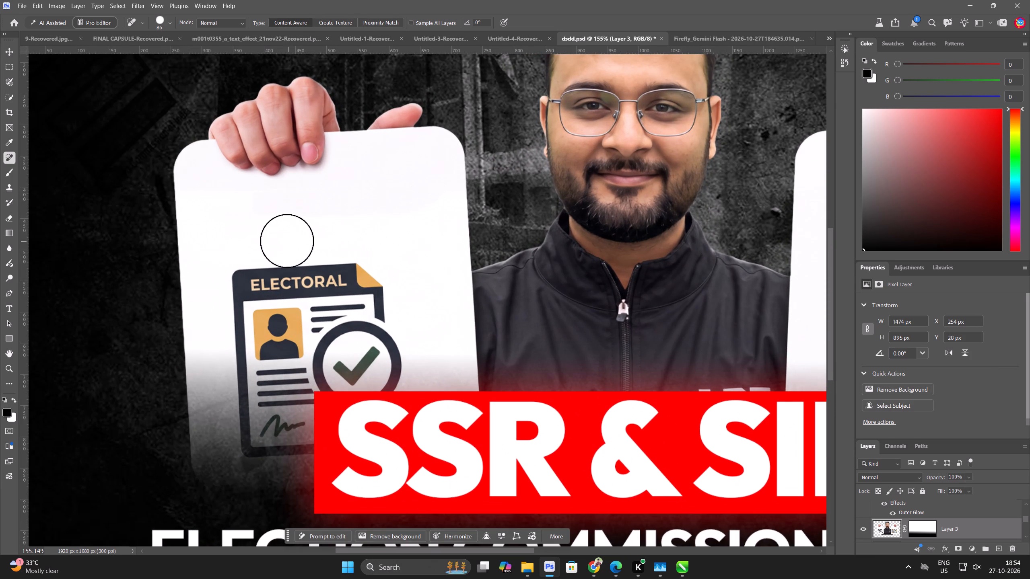
{"action": "scroll", "coordinate": [277, 238], "scroll_direction": "down", "scroll_amount": 11}
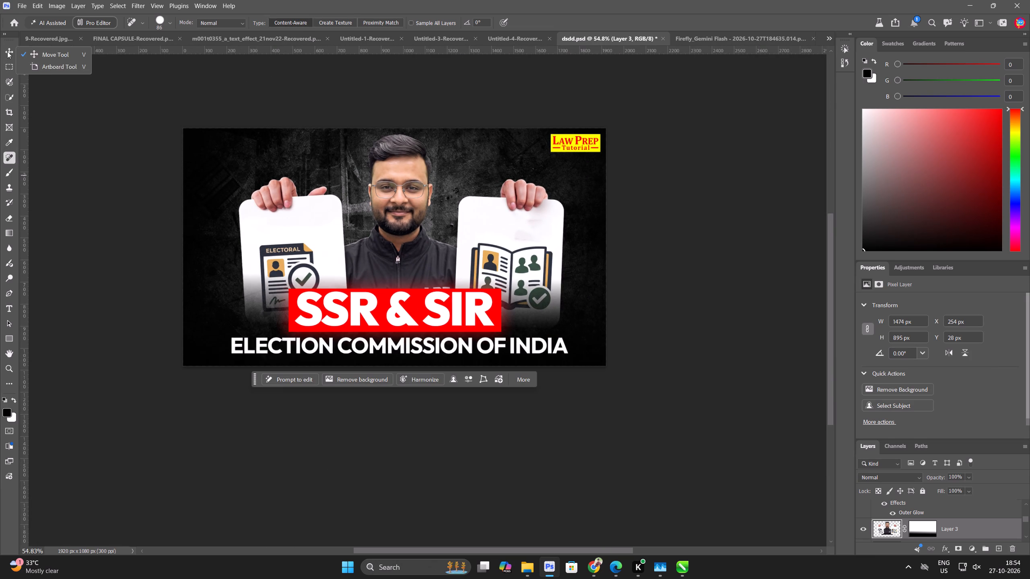
{"action": "left_click", "coordinate": [7, 51]}
{"action": "left_click", "coordinate": [101, 176]}
Add the text SSR in black Outfit Black, 36 pt, and place it on the board above the ELECTORAL card.
{"action": "scroll", "coordinate": [229, 141], "scroll_direction": "up", "scroll_amount": 9}
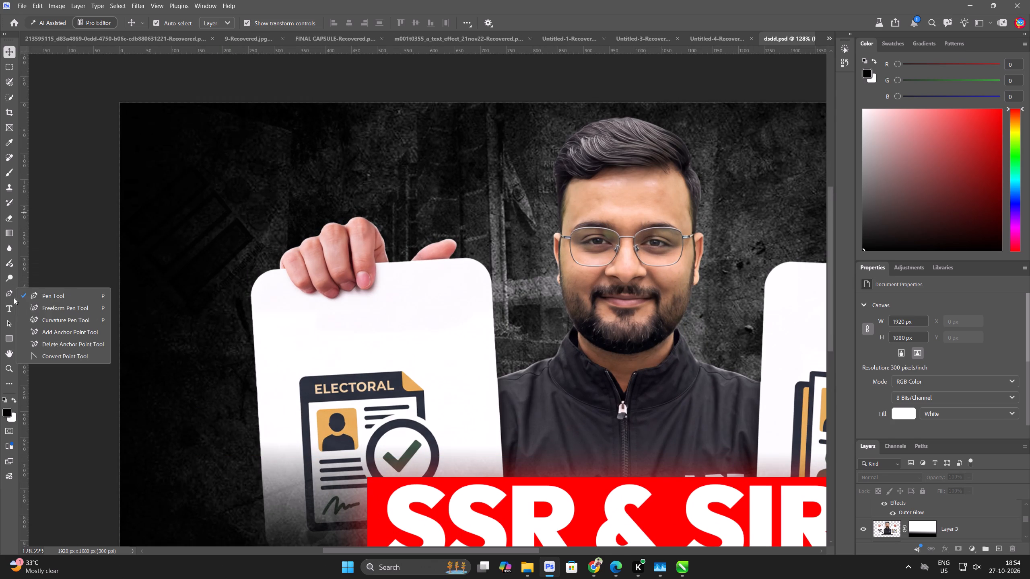
{"action": "left_click", "coordinate": [10, 312]}
{"action": "left_click", "coordinate": [297, 339]}
{"action": "type", "text": "sssr"}
{"action": "key", "text": "BackSpace"}
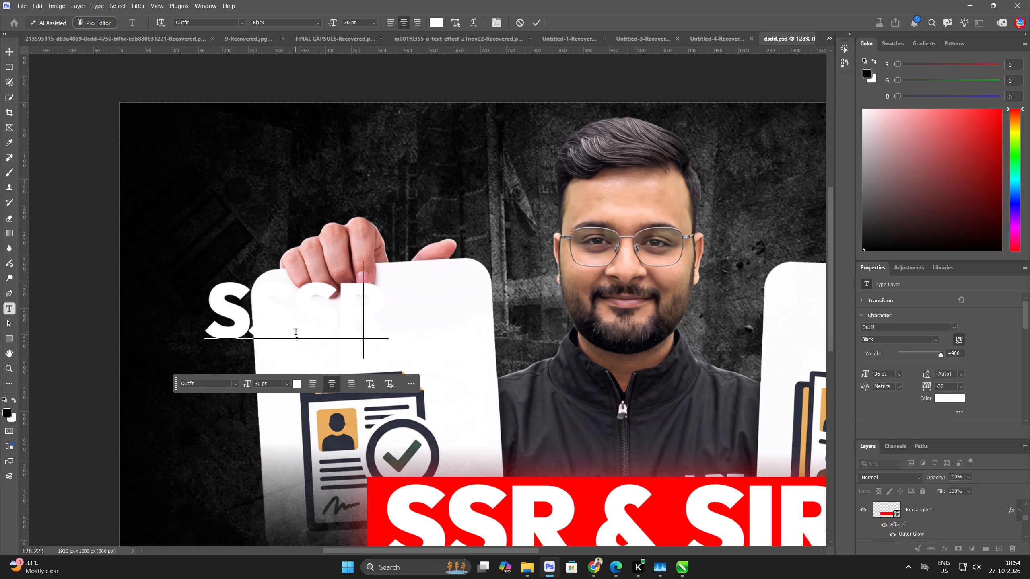
{"action": "key", "text": "BackSpace"}
{"action": "type", "text": "sr"}
{"action": "key", "text": "ctrl+a"}
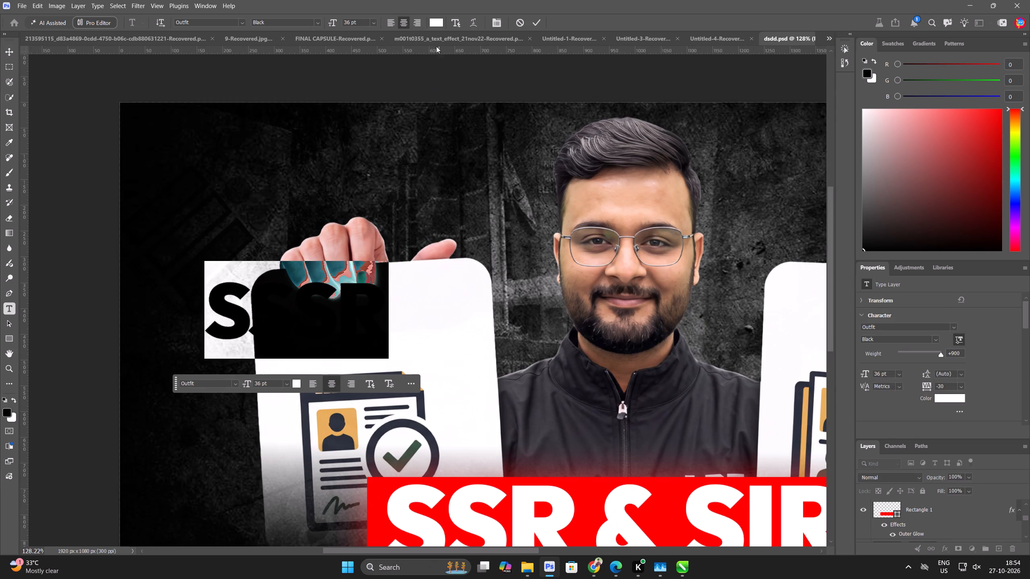
{"action": "left_click", "coordinate": [435, 23]}
{"action": "left_click_drag", "start_coordinate": [435, 283], "coordinate": [316, 403]}
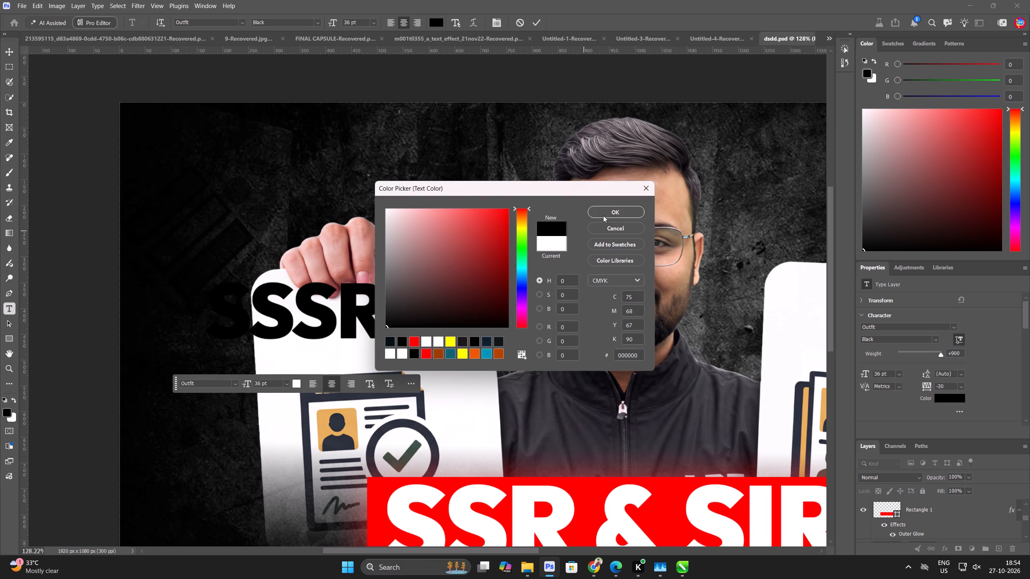
{"action": "left_click", "coordinate": [603, 216]}
{"action": "left_click", "coordinate": [253, 322]}
{"action": "key", "text": "BackSpace"}
{"action": "key", "text": "BackSpace"}
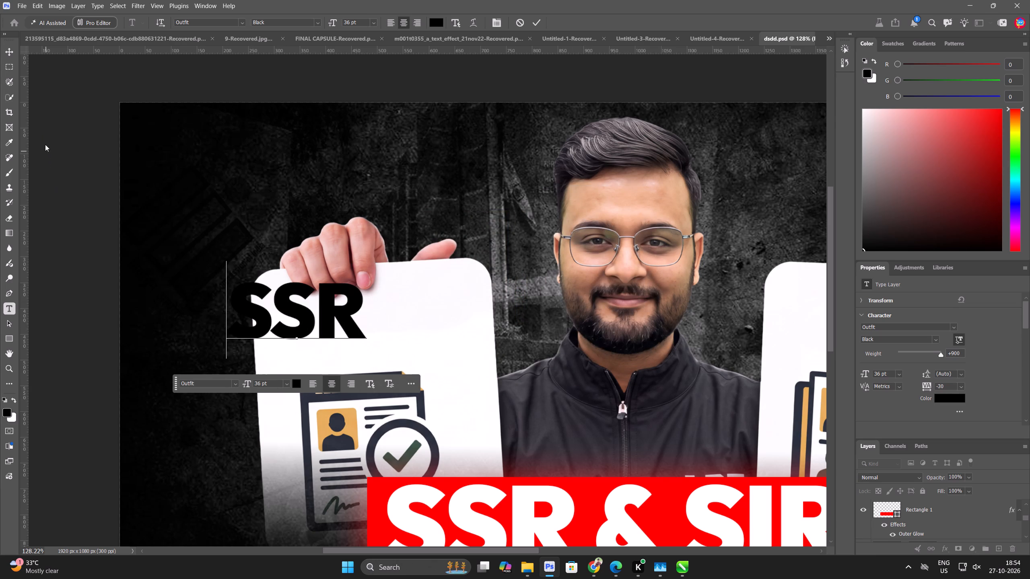
{"action": "left_click", "coordinate": [8, 50]}
{"action": "left_click_drag", "start_coordinate": [322, 321], "coordinate": [391, 344]}
Duplicate the SSR text onto the other board above the book illustration and change the copy to SIR.
{"action": "scroll", "coordinate": [386, 344], "scroll_direction": "down", "scroll_amount": 9}
{"action": "left_click_drag", "start_coordinate": [385, 344], "coordinate": [614, 345], "text": "alt"}
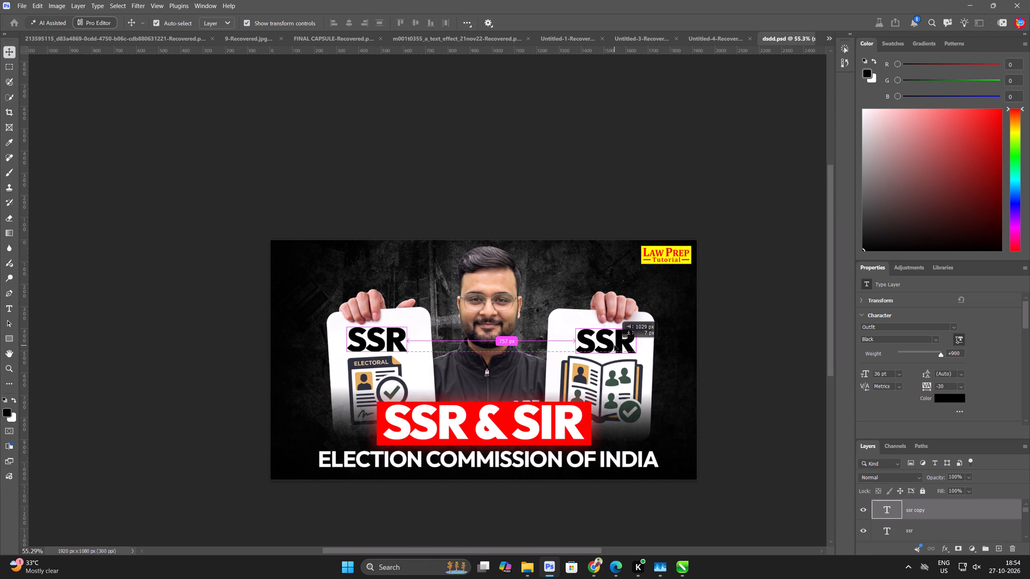
{"action": "left_click_drag", "start_coordinate": [614, 345], "coordinate": [614, 345], "text": "alt"}
{"action": "double_click", "coordinate": [614, 345]}
{"action": "type", "text": "sir"}
{"action": "left_click", "coordinate": [12, 53]}
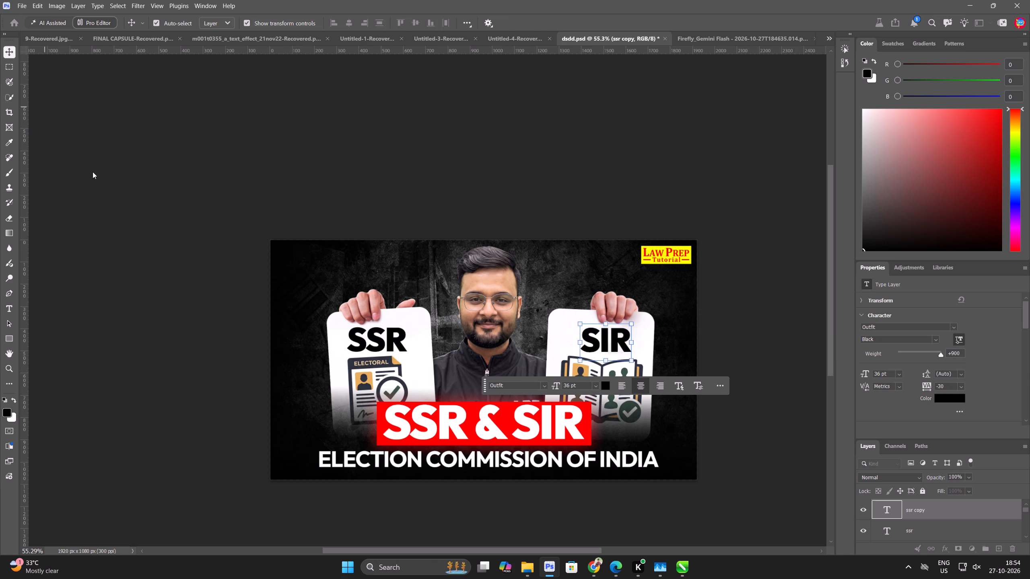
{"action": "left_click", "coordinate": [93, 172]}
Hide Layer 2, the current dark grunge background.
{"action": "scroll", "coordinate": [499, 321], "scroll_direction": "up", "scroll_amount": 2}
{"action": "scroll", "coordinate": [913, 485], "scroll_direction": "down", "scroll_amount": 18}
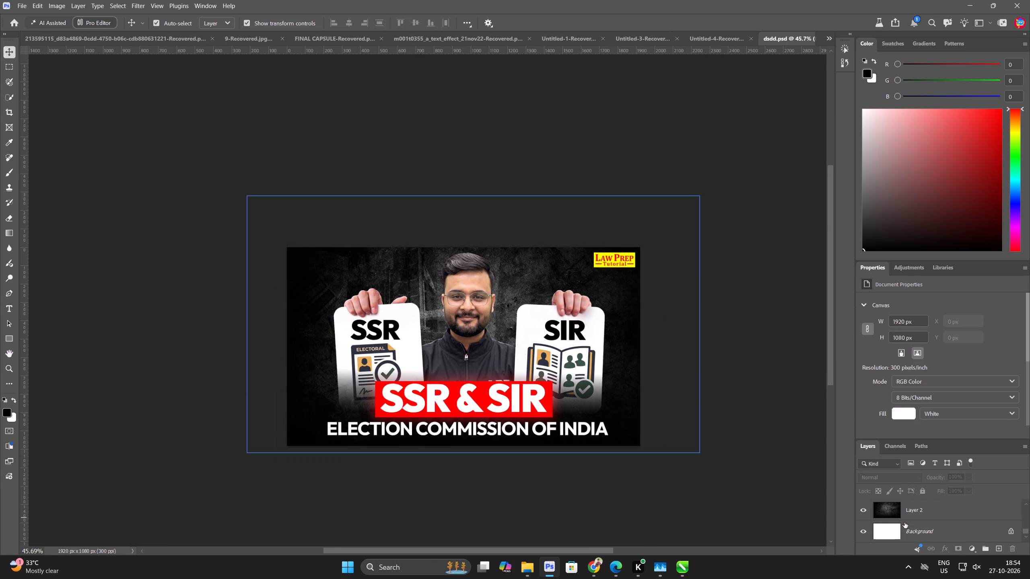
{"action": "left_click", "coordinate": [869, 512]}
{"action": "left_click", "coordinate": [766, 355]}
Switch to Chrome's Pinterest page, browse the dark grunge textures and copy the black texture image with gold and rust patches.
{"action": "key", "text": "alt+Tab"}
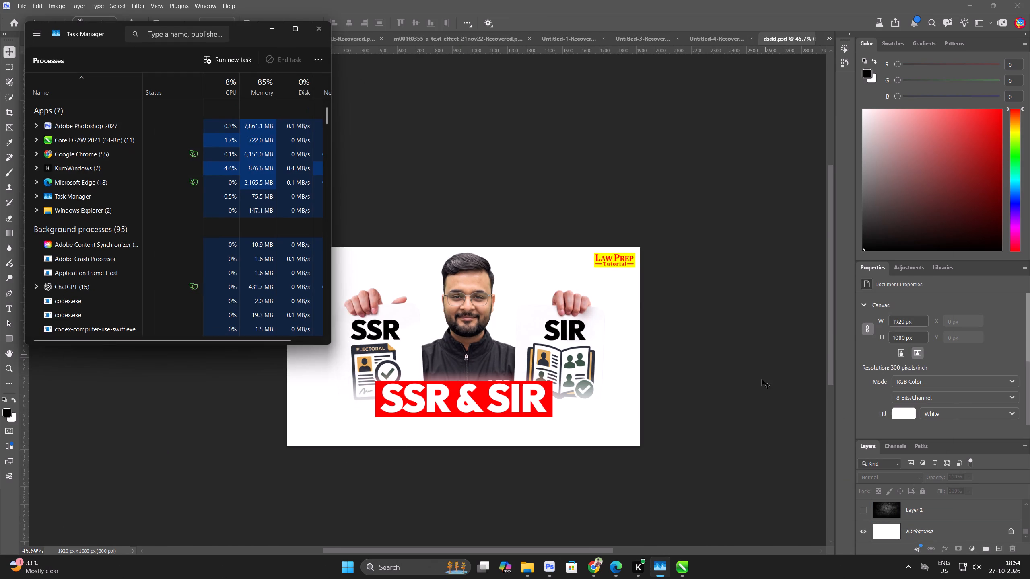
{"action": "left_click", "coordinate": [599, 559]}
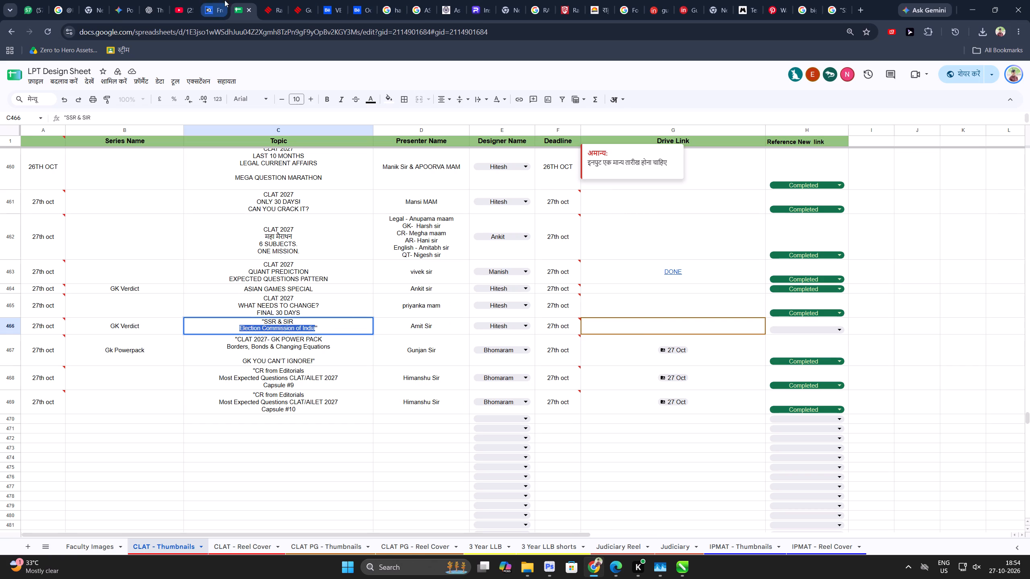
{"action": "left_click", "coordinate": [774, 0]}
{"action": "scroll", "coordinate": [668, 247], "scroll_direction": "down", "scroll_amount": 1}
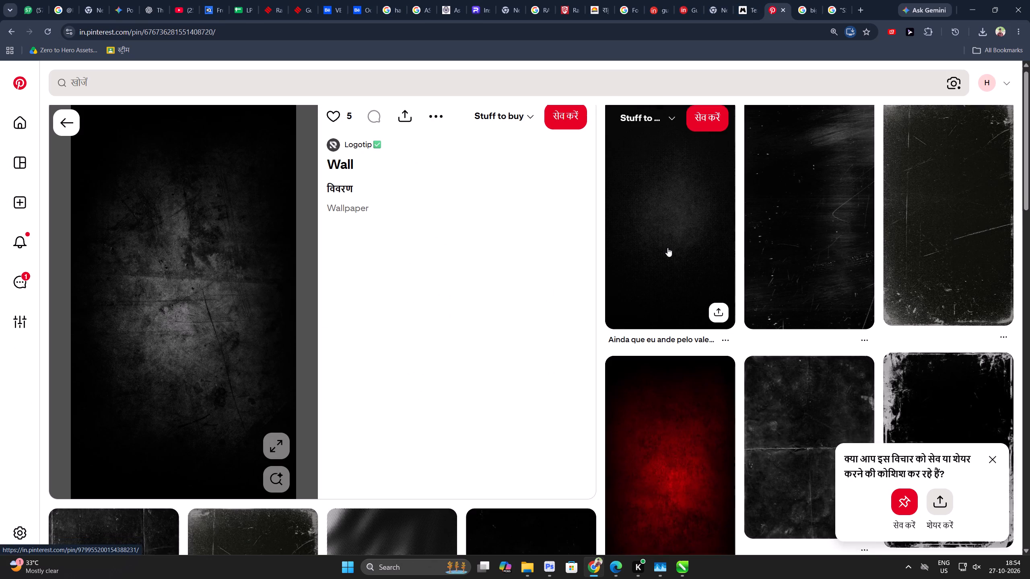
{"action": "scroll", "coordinate": [733, 259], "scroll_direction": "down", "scroll_amount": 4}
{"action": "scroll", "coordinate": [741, 300], "scroll_direction": "down", "scroll_amount": 2}
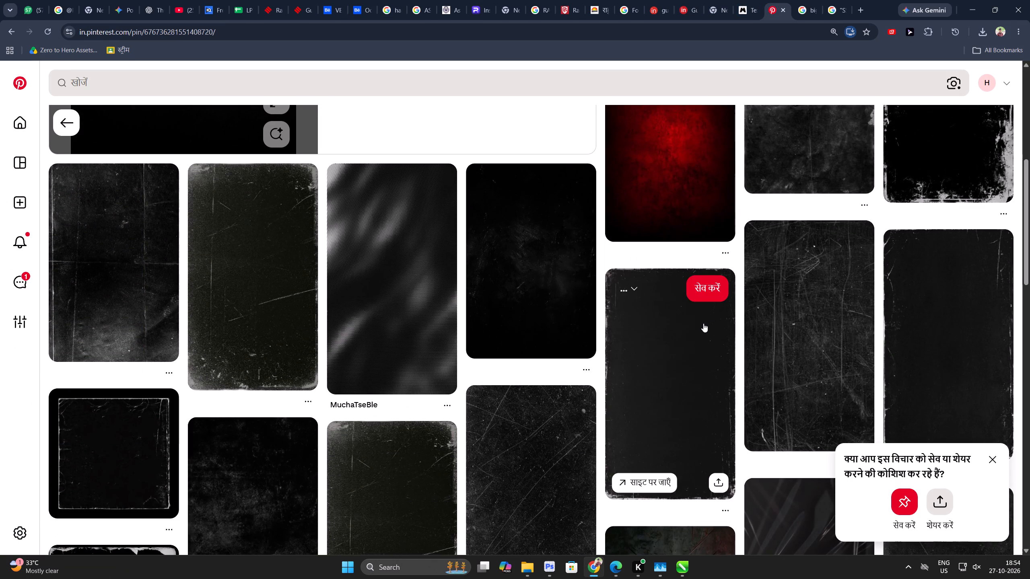
{"action": "scroll", "coordinate": [533, 309], "scroll_direction": "down", "scroll_amount": 4}
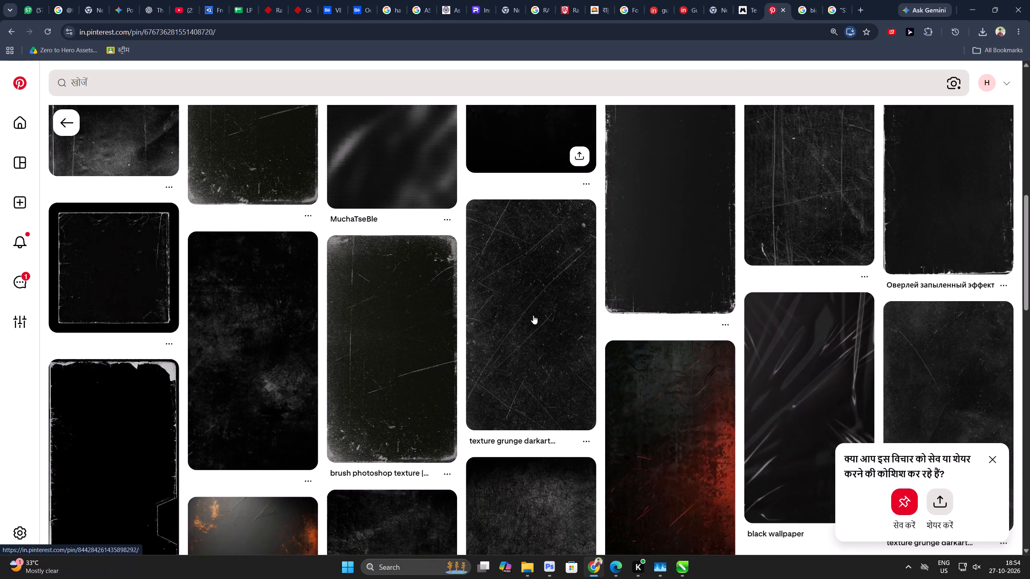
{"action": "scroll", "coordinate": [533, 316], "scroll_direction": "down", "scroll_amount": 3}
{"action": "scroll", "coordinate": [632, 329], "scroll_direction": "down", "scroll_amount": 3}
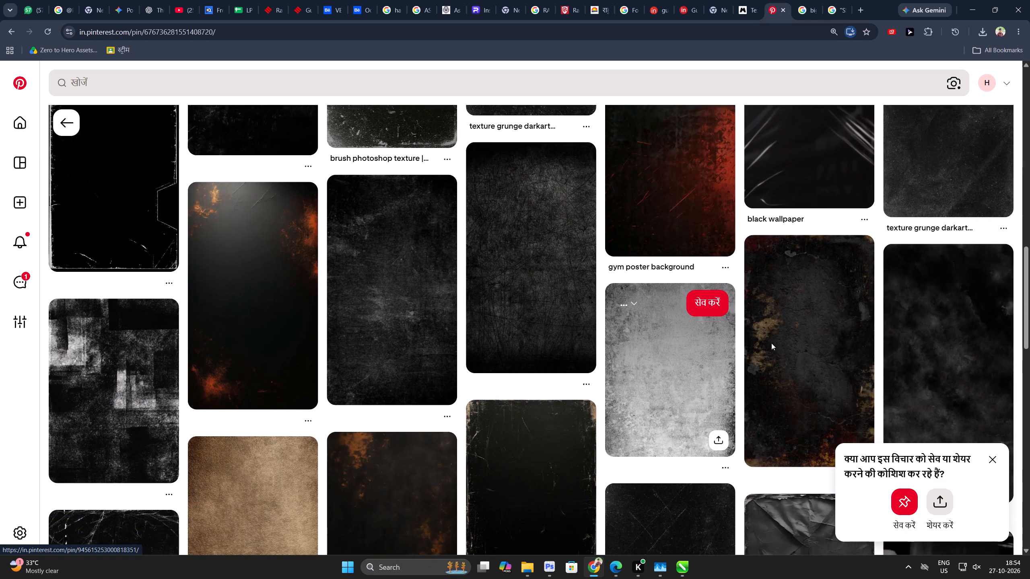
{"action": "left_click", "coordinate": [806, 352]}
{"action": "right_click", "coordinate": [213, 230]}
{"action": "left_click", "coordinate": [256, 268]}
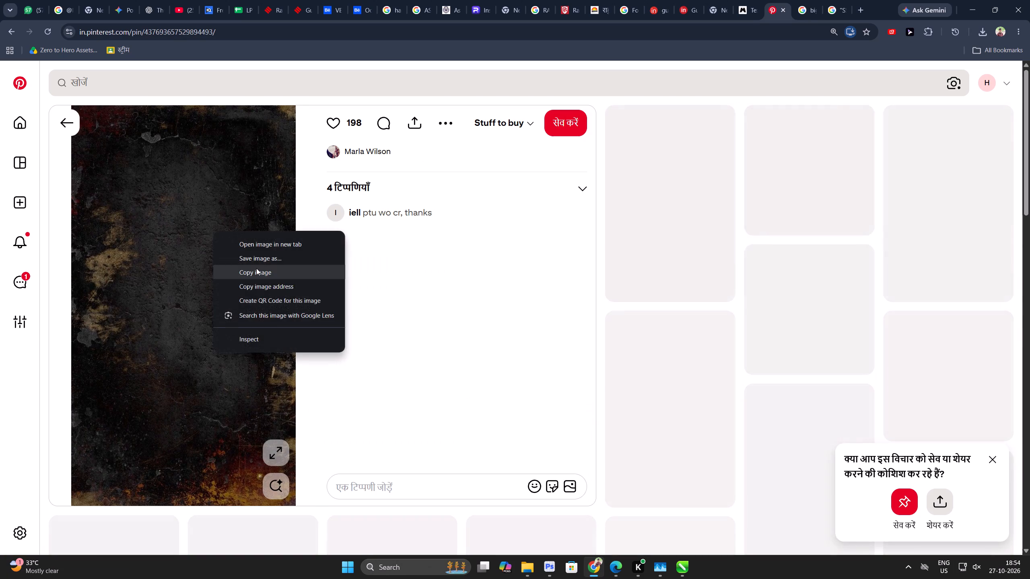
Back in Photoshop, paste the texture, rotate it about 90° and enlarge it to about 2571 × 1447 px, covering the canvas.
{"action": "key", "text": "alt+Tab"}
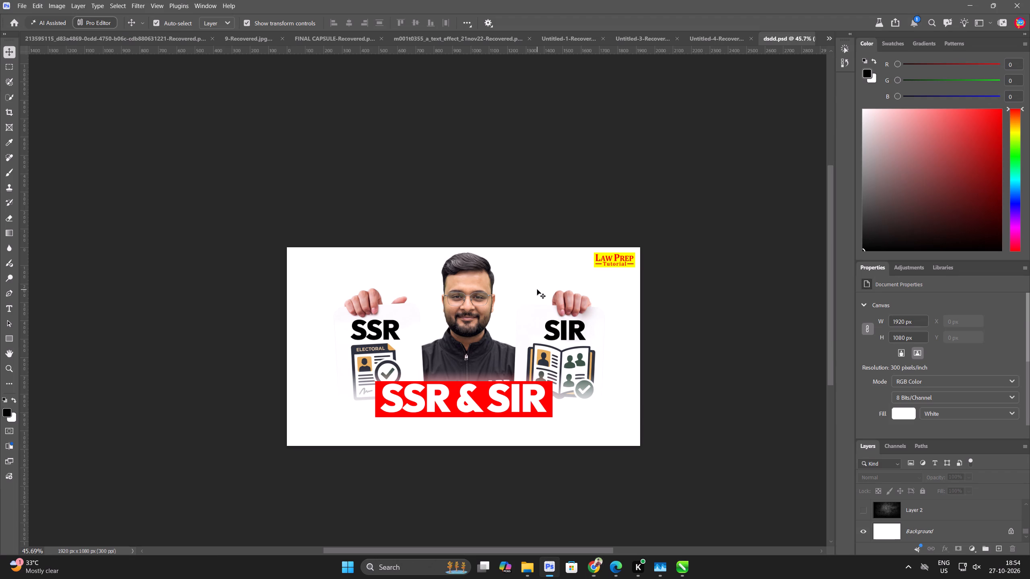
{"action": "key", "text": "ctrl+v"}
{"action": "left_click_drag", "start_coordinate": [519, 342], "coordinate": [676, 355]}
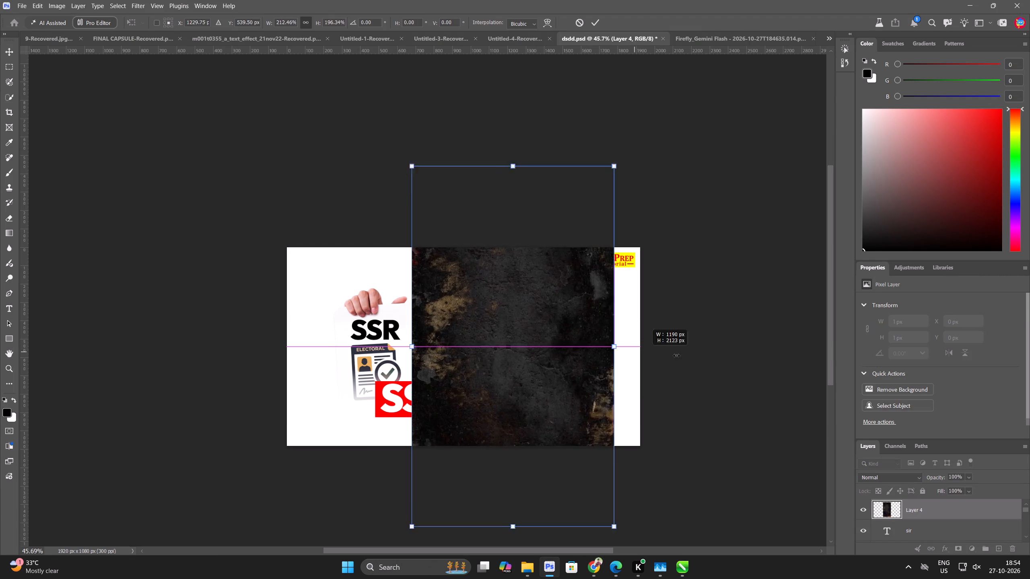
{"action": "left_click_drag", "start_coordinate": [676, 355], "coordinate": [680, 355]}
{"action": "left_click_drag", "start_coordinate": [687, 198], "coordinate": [680, 478]}
{"action": "left_click_drag", "start_coordinate": [647, 413], "coordinate": [604, 413]}
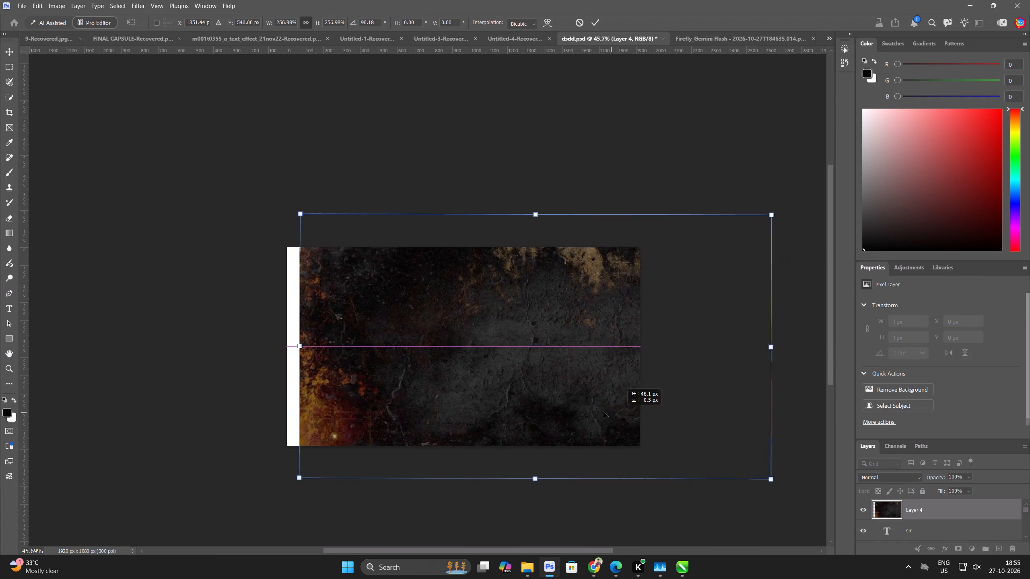
{"action": "left_click_drag", "start_coordinate": [604, 413], "coordinate": [559, 397]}
{"action": "key", "text": "Return"}
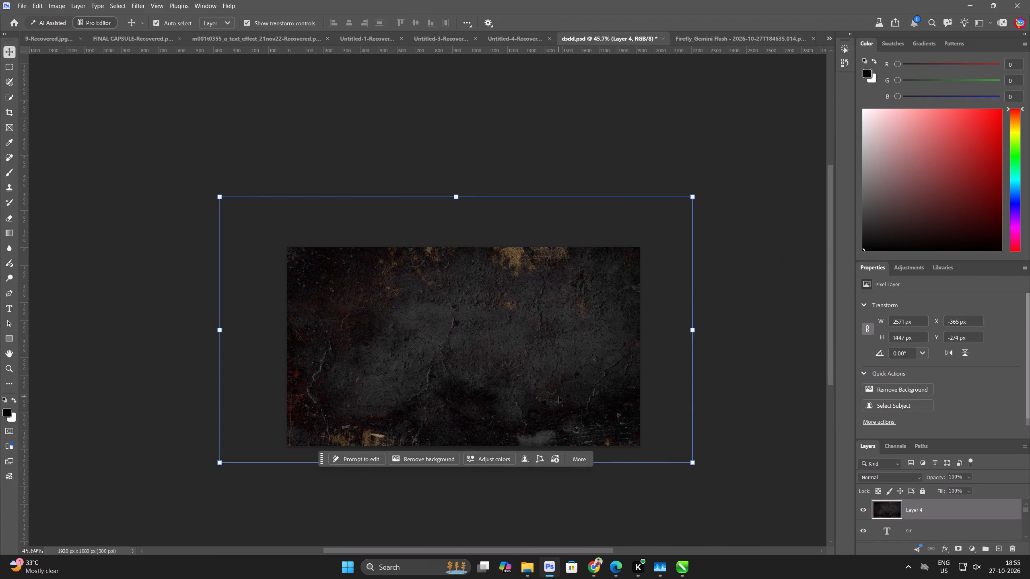
Move the pasted texture, Layer 4, down the layer stack to just below Layer 2, behind all the artwork.
{"action": "type", "text": "{{{"}
{"action": "key", "text": "ctrl+bracketleft"}
{"action": "key", "text": "ctrl+bracketleft"}
{"action": "key", "text": "ctrl+bracketleft"}
{"action": "key", "text": "ctrl+bracketleft"}
{"action": "key", "text": "ctrl+bracketleft"}
{"action": "key", "text": "ctrl+bracketleft"}
{"action": "key", "text": "ctrl+bracketleft"}
{"action": "key", "text": "ctrl+bracketleft"}
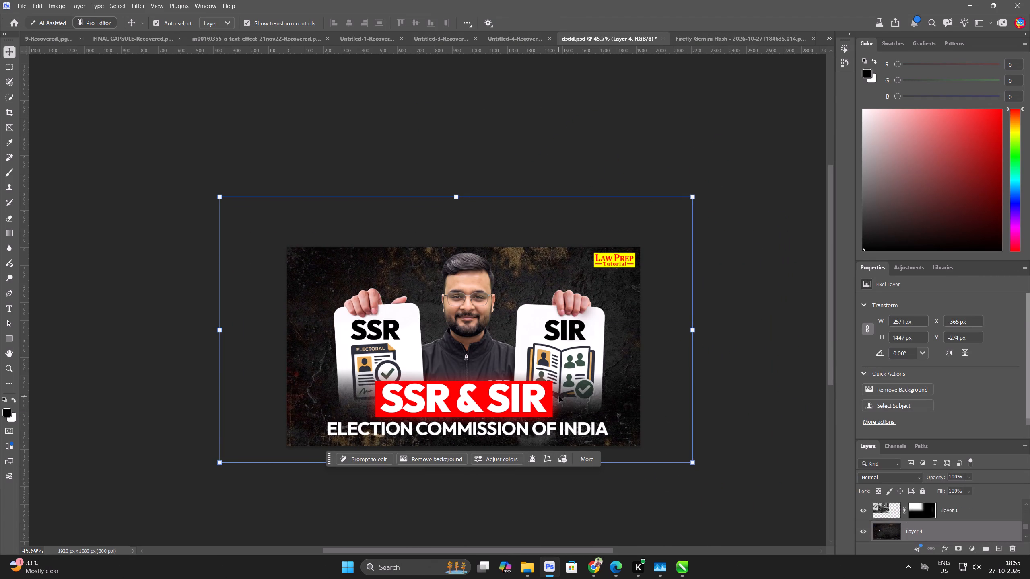
{"action": "key", "text": "ctrl+bracketleft"}
{"action": "key", "text": "ctrl+bracketleft"}
{"action": "key", "text": "ctrl+bracketleft"}
{"action": "key", "text": "ctrl+bracketleft"}
{"action": "key", "text": "ctrl+bracketleft"}
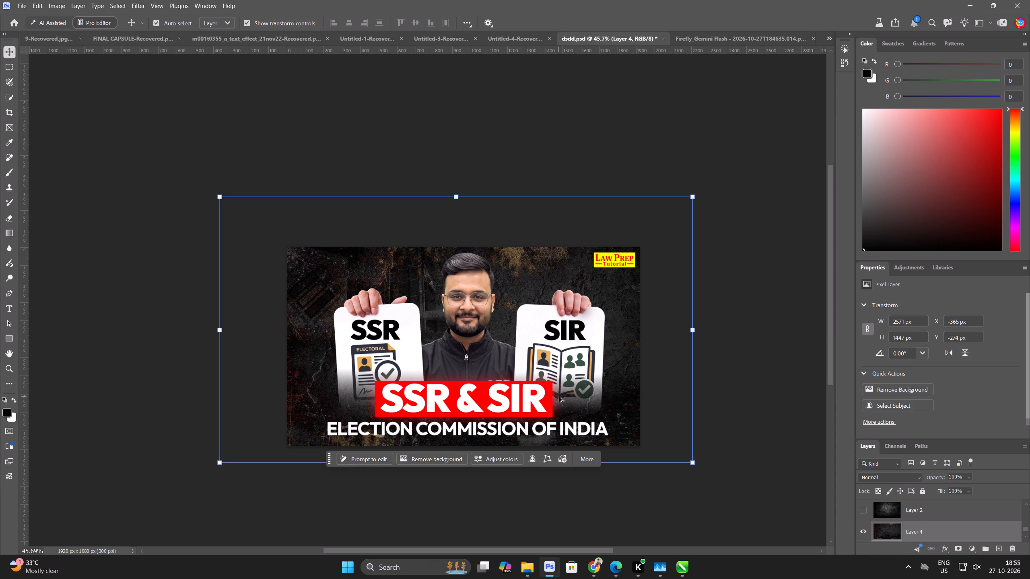
Convert the Layer 4 texture to greyscale with a Black & White adjustment using the default settings.
{"action": "key", "text": "ctrl+alt+shift+b"}
{"action": "key", "text": "Return"}
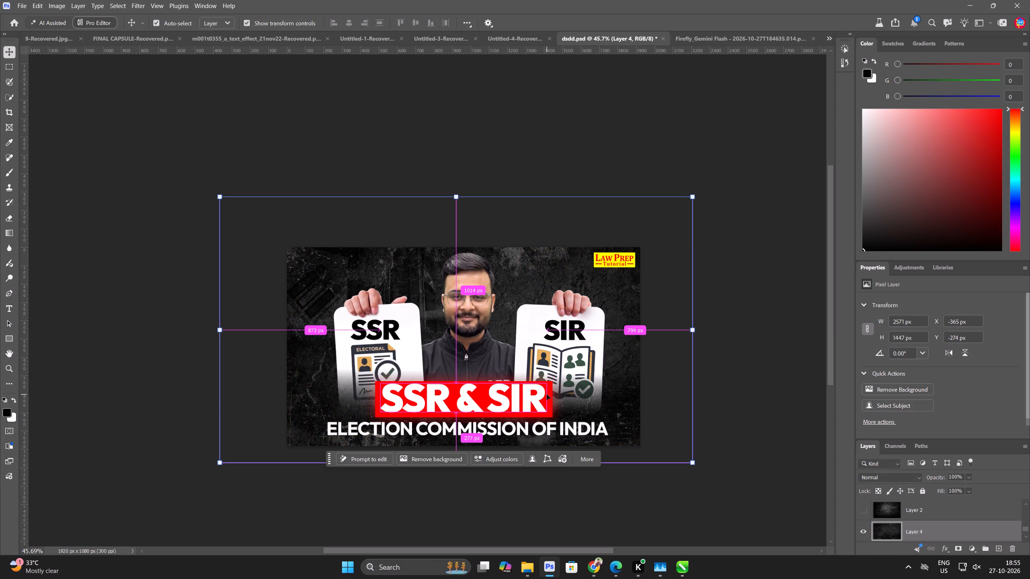
Darken the Layer 4 texture by lowering its midtones with a Levels adjustment, then deselect the layer.
{"action": "key", "text": "ctrl+l"}
{"action": "left_click_drag", "start_coordinate": [375, 245], "coordinate": [379, 246]}
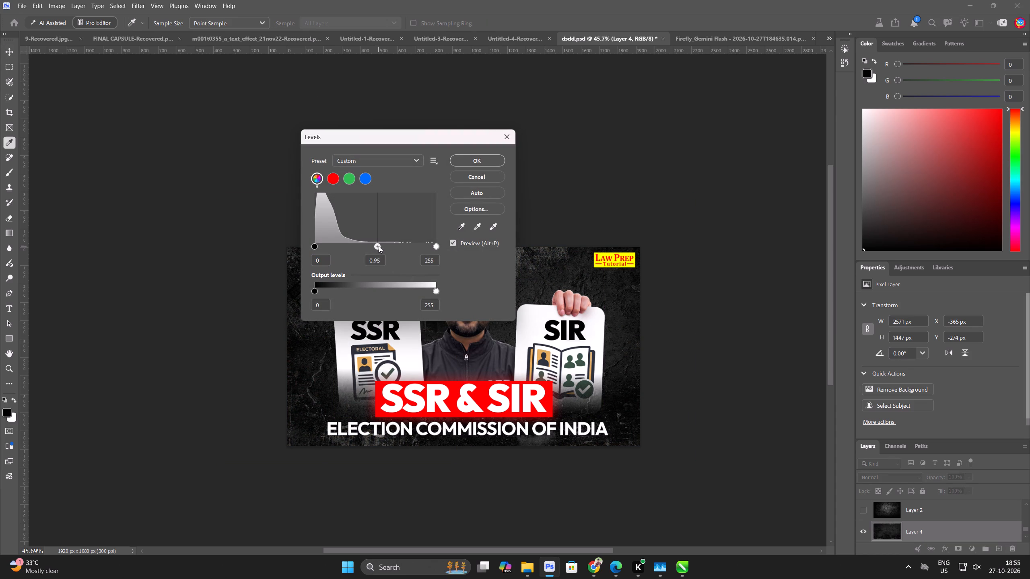
{"action": "left_click_drag", "start_coordinate": [379, 246], "coordinate": [389, 250]}
{"action": "left_click", "coordinate": [476, 164]}
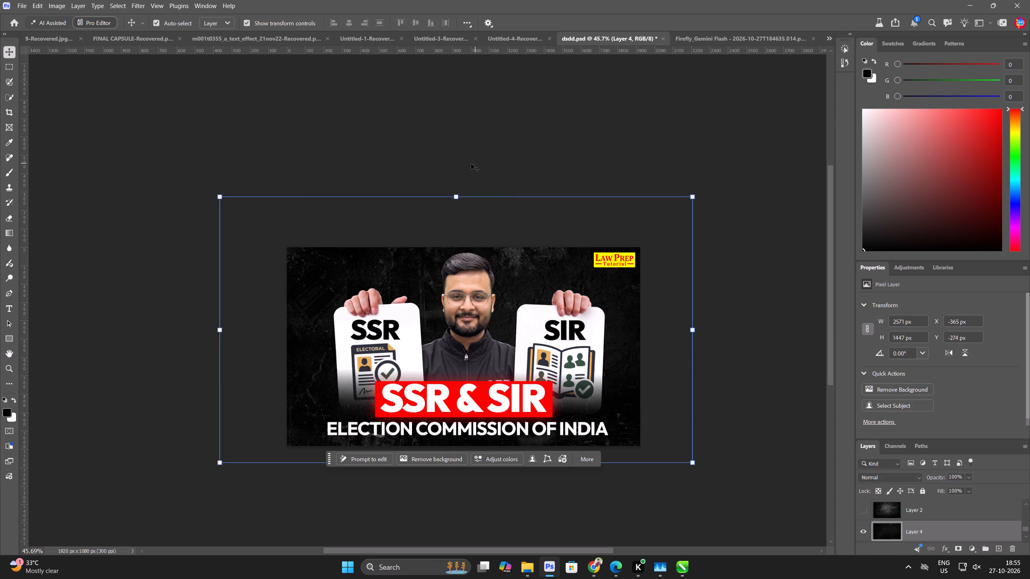
{"action": "left_click_drag", "start_coordinate": [154, 226], "coordinate": [163, 234]}
{"action": "scroll", "coordinate": [859, 490], "scroll_direction": "down", "scroll_amount": 7}
{"action": "scroll", "coordinate": [908, 514], "scroll_direction": "up", "scroll_amount": 2}
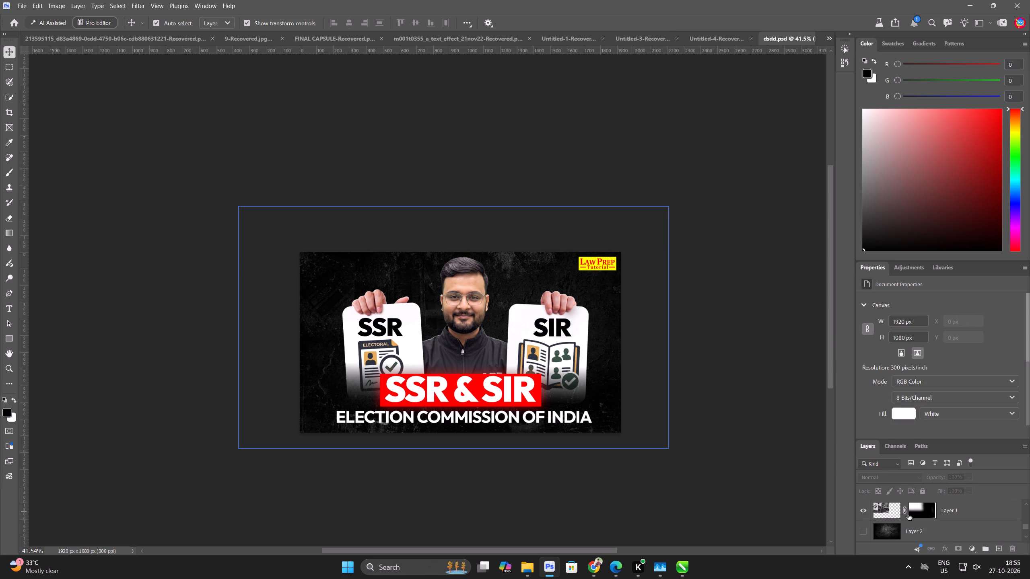
Set Layer 1, the Election Commission photo behind the presenter, to Normal blend mode at 15% opacity.
{"action": "left_click", "coordinate": [966, 507]}
{"action": "left_click", "coordinate": [898, 476]}
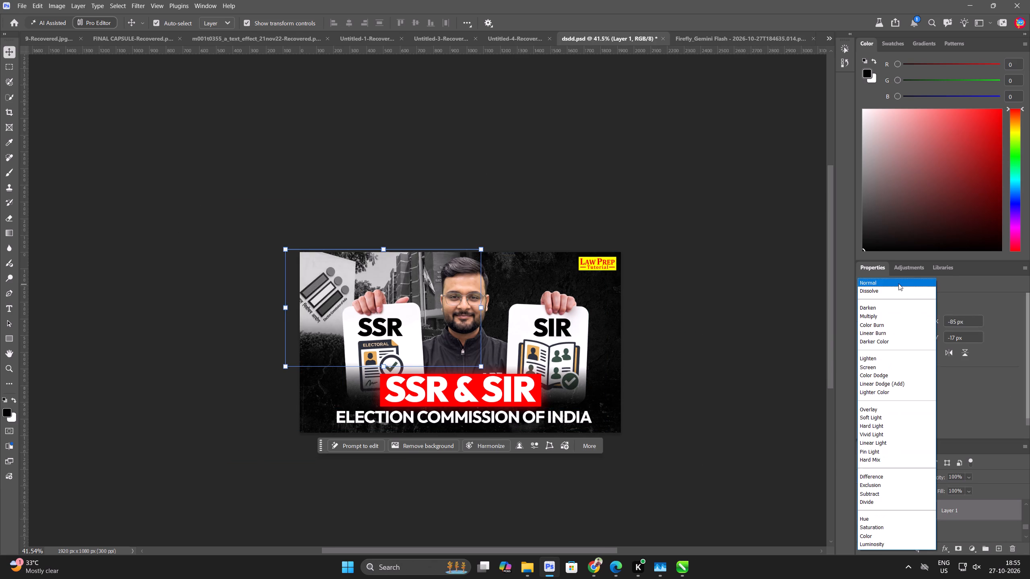
{"action": "left_click", "coordinate": [898, 283]}
{"action": "left_click_drag", "start_coordinate": [940, 474], "coordinate": [925, 475]}
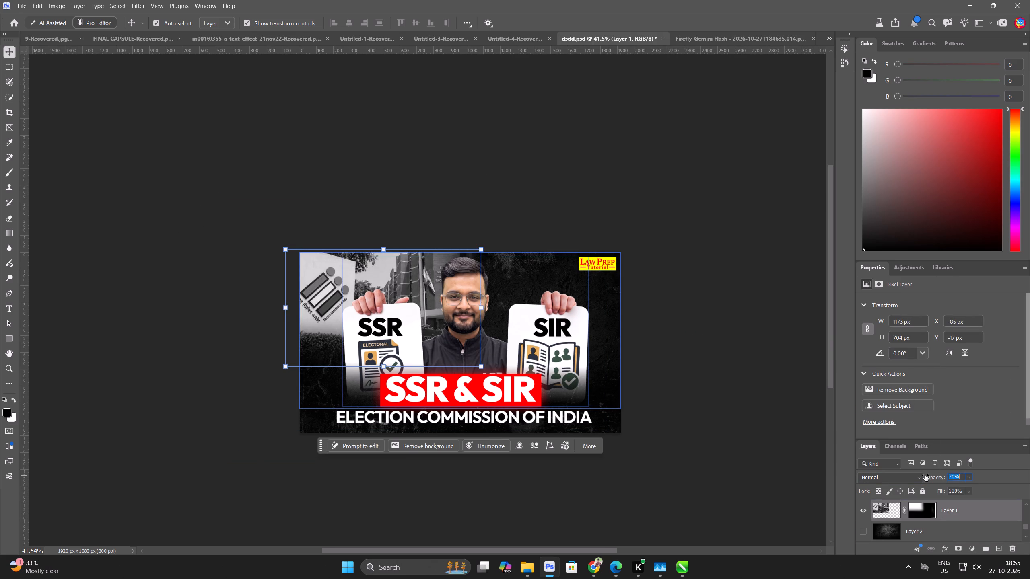
{"action": "left_click_drag", "start_coordinate": [925, 475], "coordinate": [898, 475]}
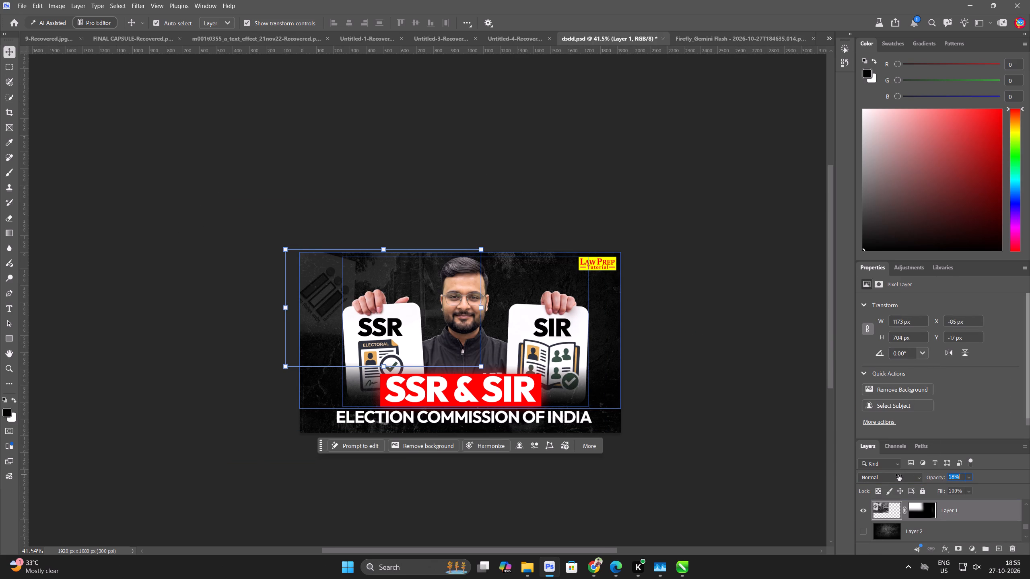
{"action": "left_click_drag", "start_coordinate": [898, 475], "coordinate": [897, 474]}
{"action": "left_click", "coordinate": [700, 399]}
Move the SSR & SIR headline, its red rectangle and the Election Commission of India line together about 26 px down.
{"action": "scroll", "coordinate": [565, 400], "scroll_direction": "up", "scroll_amount": 4}
{"action": "left_click", "coordinate": [477, 396]}
{"action": "scroll", "coordinate": [477, 396], "scroll_direction": "up", "scroll_amount": 6}
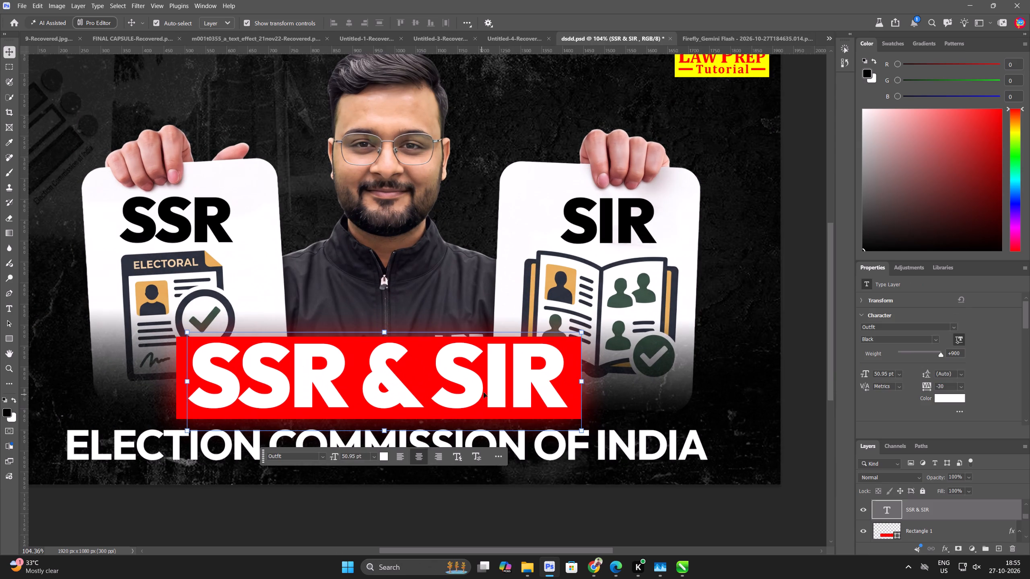
{"action": "left_click", "coordinate": [484, 386]}
{"action": "scroll", "coordinate": [935, 513], "scroll_direction": "up", "scroll_amount": 2}
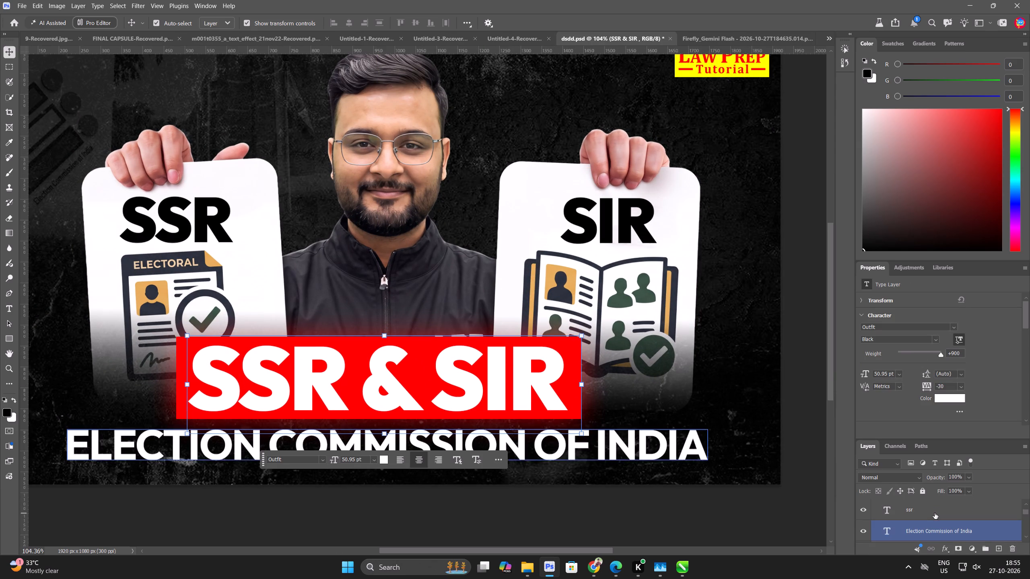
{"action": "scroll", "coordinate": [935, 513], "scroll_direction": "down", "scroll_amount": 2}
{"action": "left_click", "coordinate": [939, 520]}
{"action": "scroll", "coordinate": [939, 520], "scroll_direction": "up", "scroll_amount": 2}
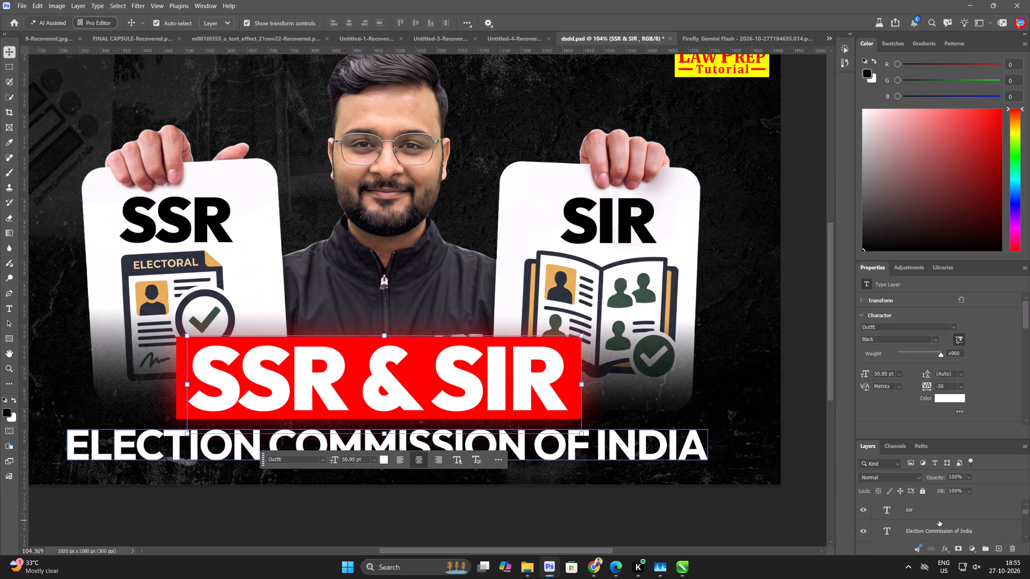
{"action": "scroll", "coordinate": [939, 520], "scroll_direction": "down", "scroll_amount": 1}
{"action": "left_click", "coordinate": [941, 511], "text": "shift"}
{"action": "scroll", "coordinate": [943, 521], "scroll_direction": "down", "scroll_amount": 2}
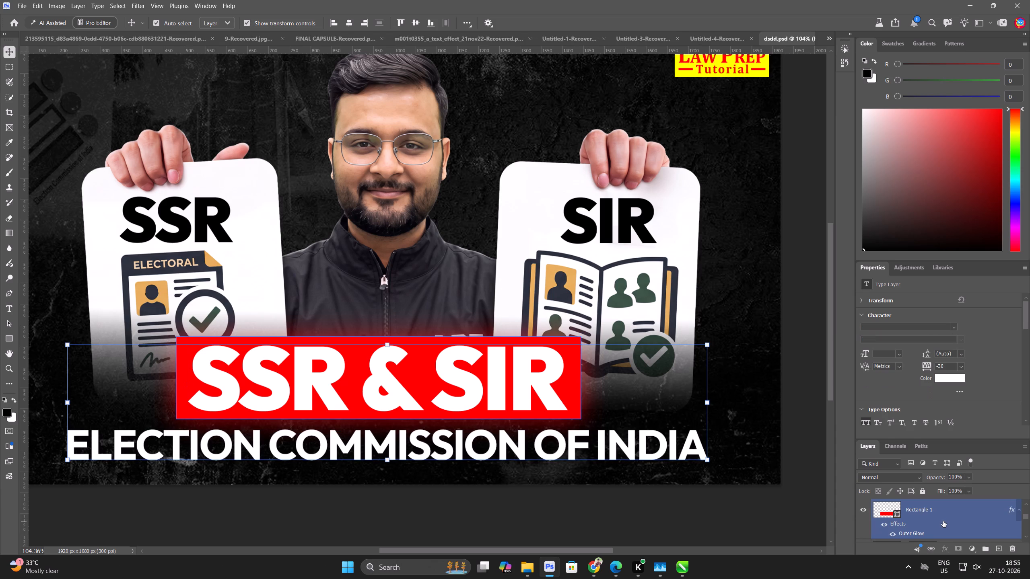
{"action": "left_click", "coordinate": [954, 512], "text": "shift"}
{"action": "scroll", "coordinate": [954, 512], "scroll_direction": "up", "scroll_amount": 1}
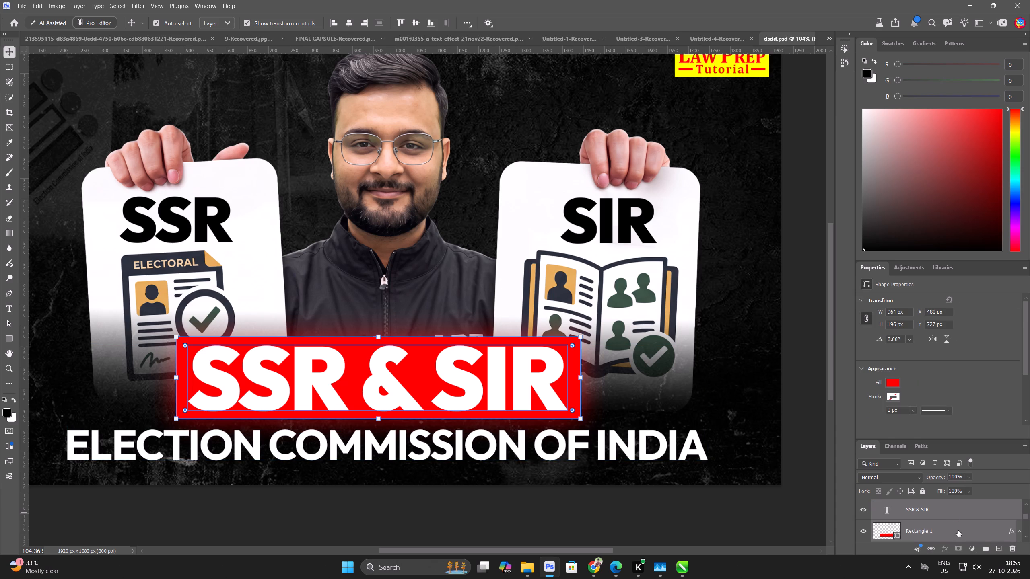
{"action": "scroll", "coordinate": [963, 521], "scroll_direction": "up", "scroll_amount": 1}
{"action": "left_click", "coordinate": [957, 512]}
{"action": "scroll", "coordinate": [956, 515], "scroll_direction": "down", "scroll_amount": 2}
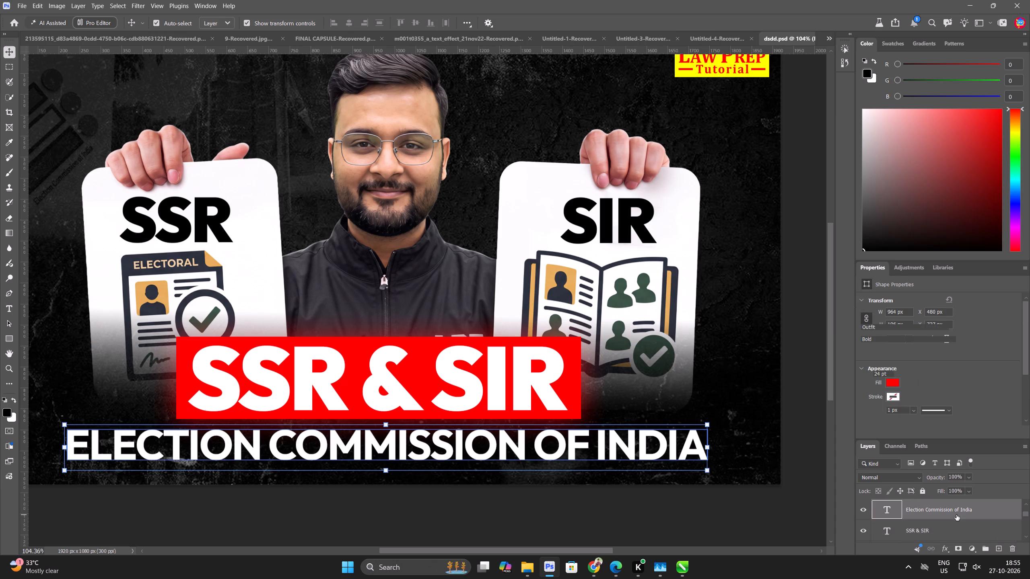
{"action": "scroll", "coordinate": [955, 520], "scroll_direction": "down", "scroll_amount": 1}
{"action": "scroll", "coordinate": [955, 520], "scroll_direction": "up", "scroll_amount": 1}
{"action": "left_click", "coordinate": [954, 517], "text": "shift"}
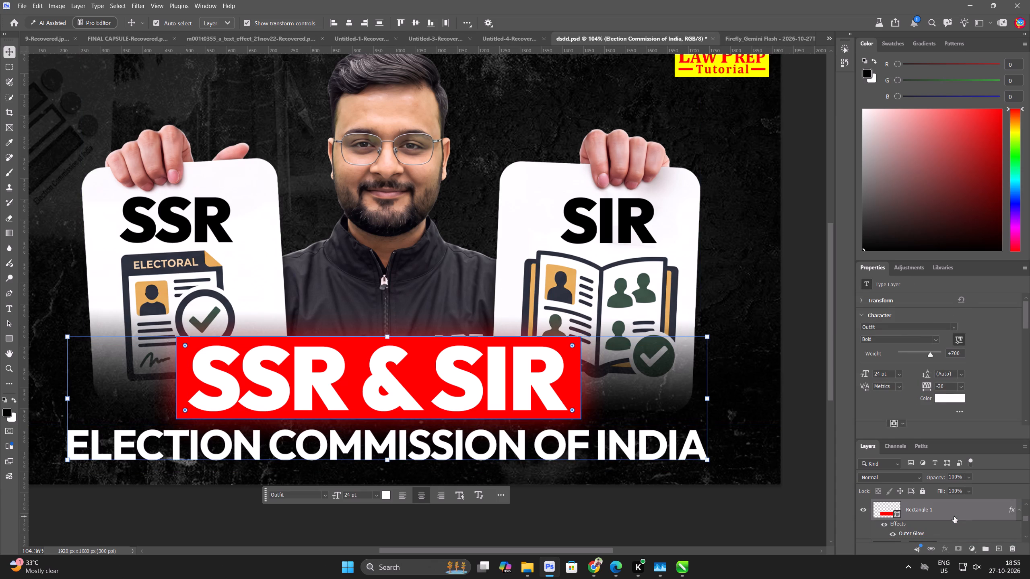
{"action": "key", "text": "Down"}
{"action": "key", "text": "Down"}
{"action": "key", "text": "Down"}
{"action": "key", "text": "Down"}
{"action": "key", "text": "Down"}
{"action": "key", "text": "Down"}
{"action": "key", "text": "Down"}
{"action": "key", "text": "Down"}
{"action": "key", "text": "Down"}
{"action": "key", "text": "Down"}
{"action": "key", "text": "Down"}
{"action": "key", "text": "Down"}
{"action": "key", "text": "Down"}
{"action": "key", "text": "Down"}
{"action": "key", "text": "Down"}
{"action": "key", "text": "Down"}
{"action": "key", "text": "Down"}
{"action": "key", "text": "Down"}
{"action": "key", "text": "Down"}
{"action": "key", "text": "Down"}
{"action": "key", "text": "Down"}
{"action": "key", "text": "Down"}
{"action": "key", "text": "Down"}
{"action": "key", "text": "Down"}
{"action": "key", "text": "Down"}
{"action": "key", "text": "Down"}
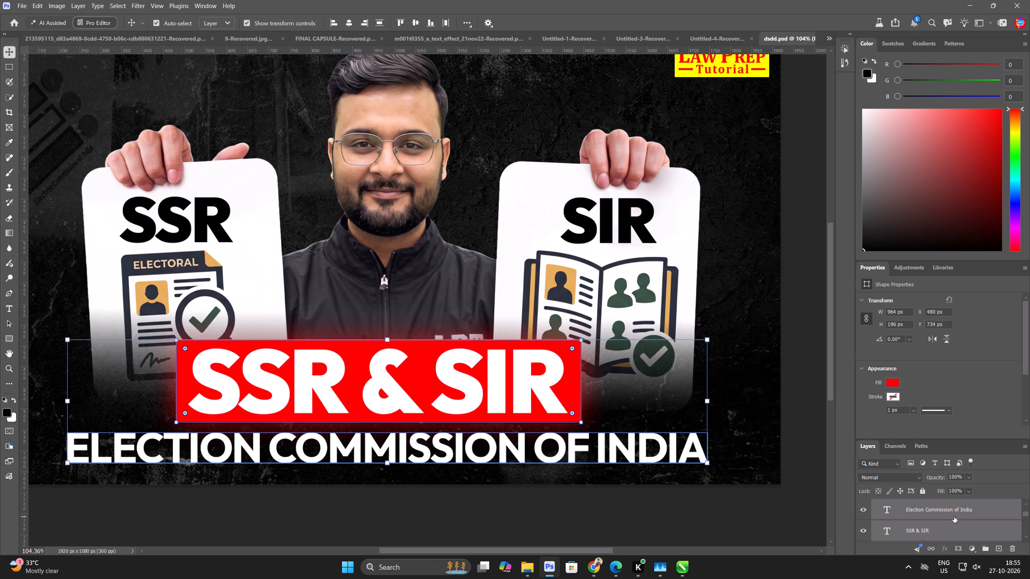
Apply a Color Balance adjustment to the presenter image, Layer 3, with midtones Magenta to Green at +5.
{"action": "scroll", "coordinate": [897, 467], "scroll_direction": "down", "scroll_amount": 3}
{"action": "left_click", "coordinate": [417, 161]}
{"action": "key", "text": "ctrl+b"}
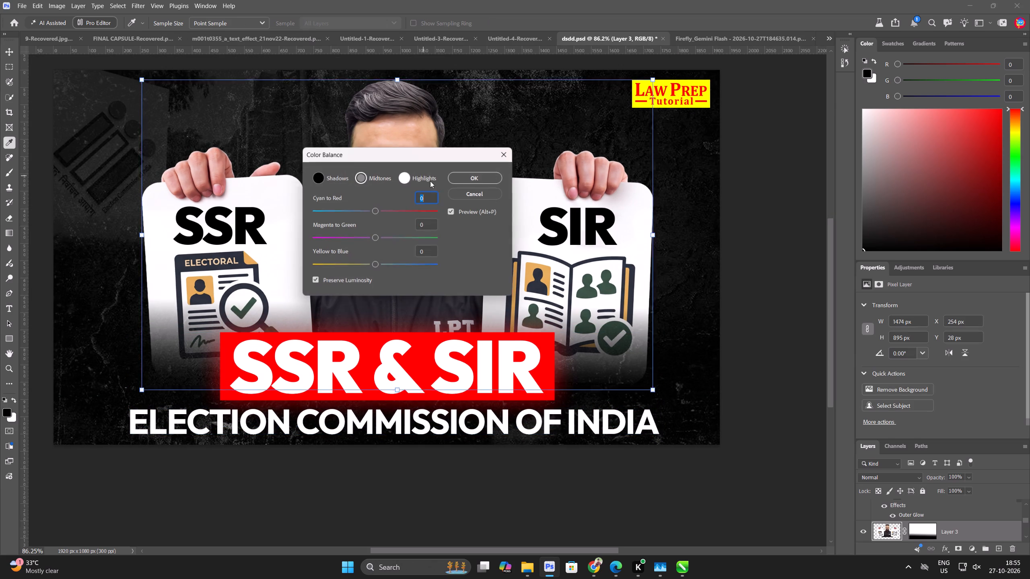
{"action": "left_click", "coordinate": [372, 238]}
{"action": "left_click", "coordinate": [456, 170]}
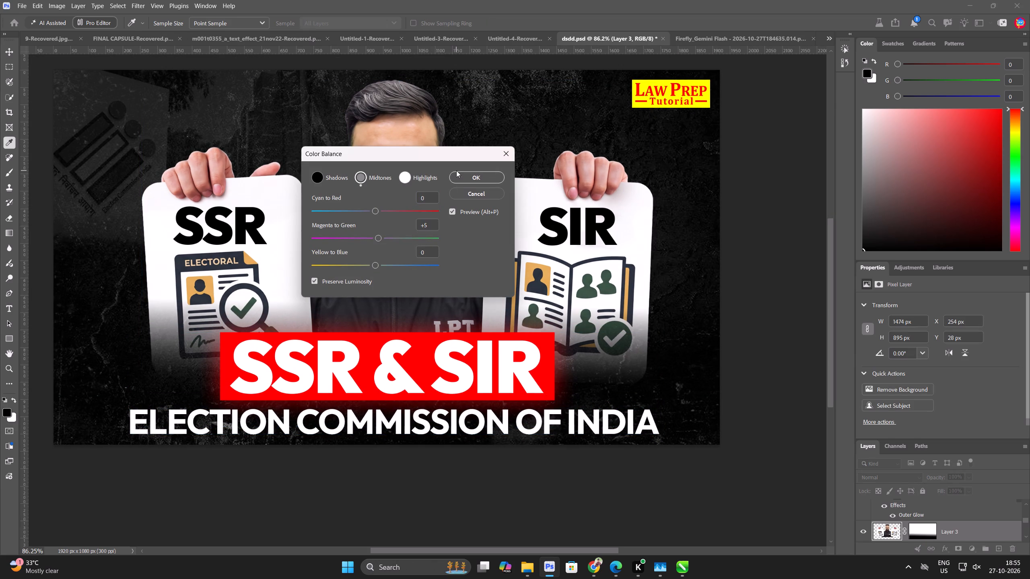
{"action": "key", "text": "ctrl+shift+a"}
{"action": "left_click", "coordinate": [470, 179]}
Correct the yellow cast on the presenter's face with the Camera Raw filter, setting Yellows hue to -100 and Yellows saturation to -24.
{"action": "key", "text": "ctrl+shift+a"}
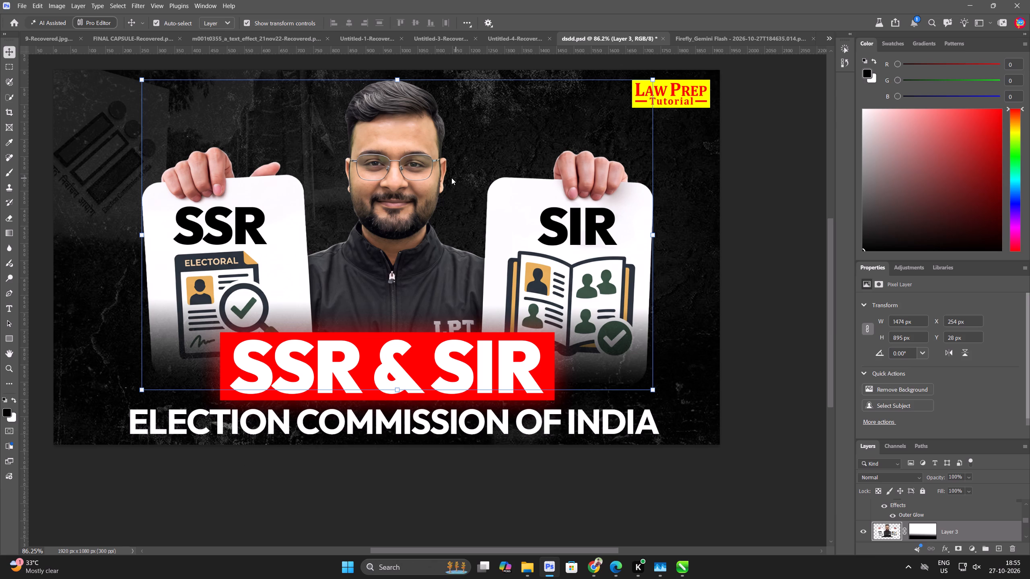
{"action": "left_click_drag", "start_coordinate": [437, 127], "coordinate": [506, 215]}
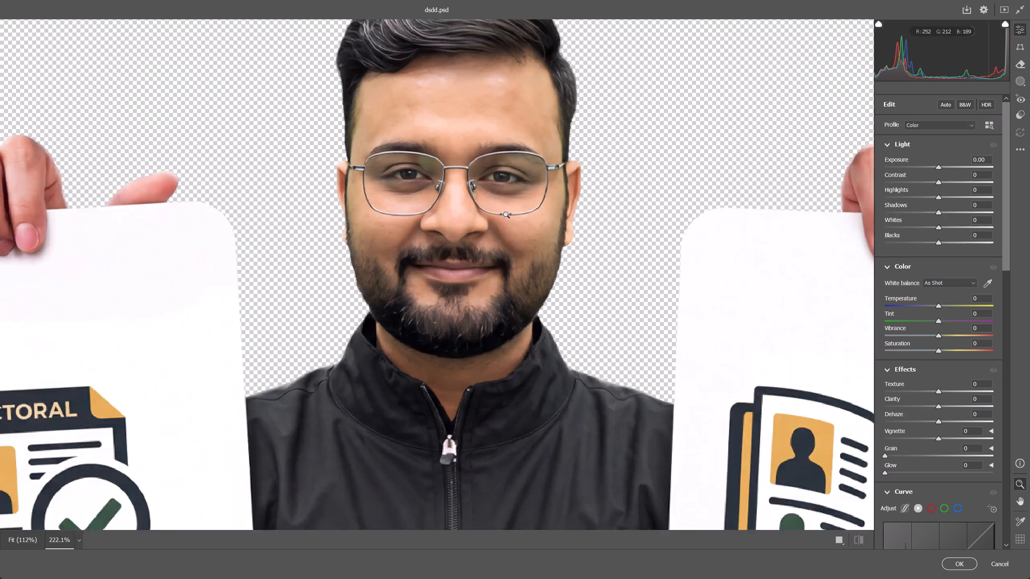
{"action": "left_click_drag", "start_coordinate": [506, 215], "coordinate": [523, 228]}
{"action": "scroll", "coordinate": [943, 375], "scroll_direction": "down", "scroll_amount": 8}
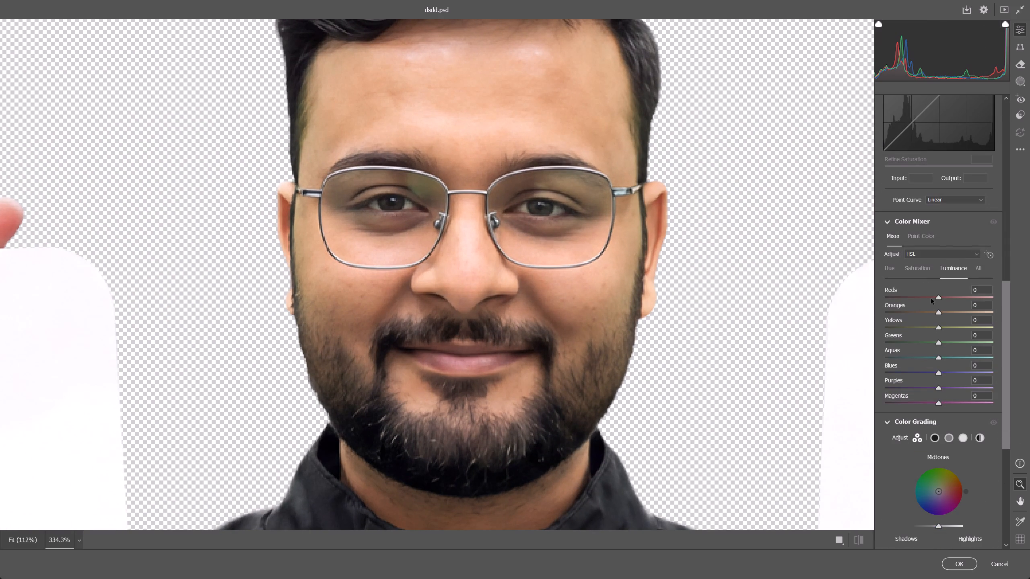
{"action": "left_click", "coordinate": [921, 267]}
{"action": "left_click", "coordinate": [942, 343]}
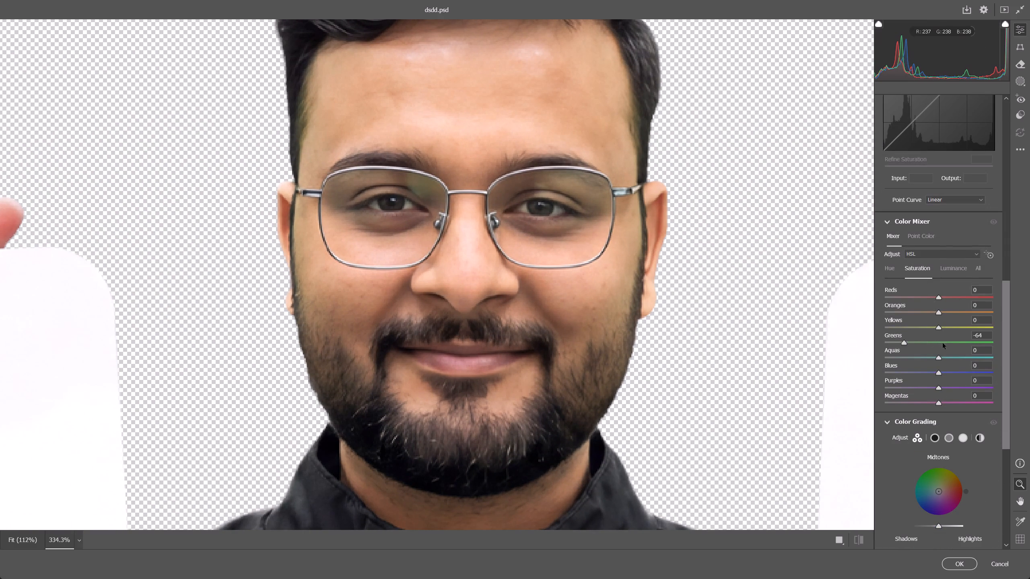
{"action": "left_click_drag", "start_coordinate": [941, 326], "coordinate": [783, 324]}
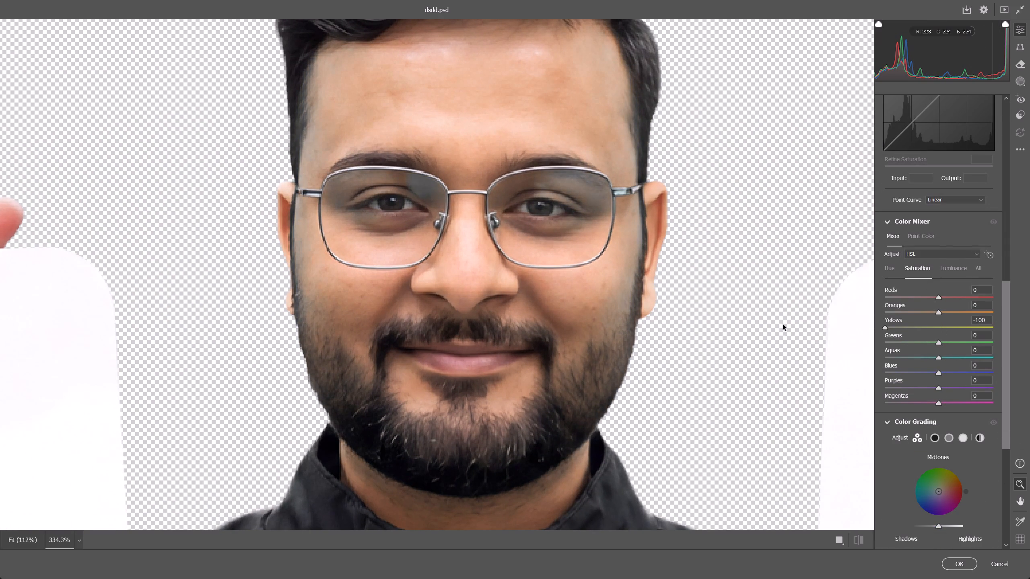
{"action": "left_click_drag", "start_coordinate": [783, 324], "coordinate": [1028, 335]}
{"action": "left_click", "coordinate": [893, 266]}
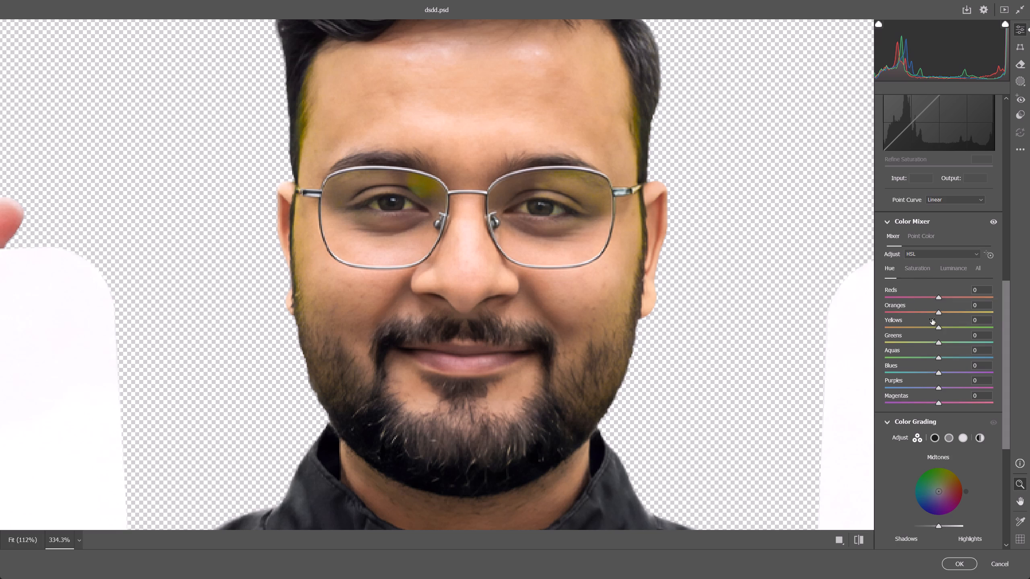
{"action": "left_click_drag", "start_coordinate": [936, 328], "coordinate": [791, 322]}
{"action": "left_click", "coordinate": [908, 270]}
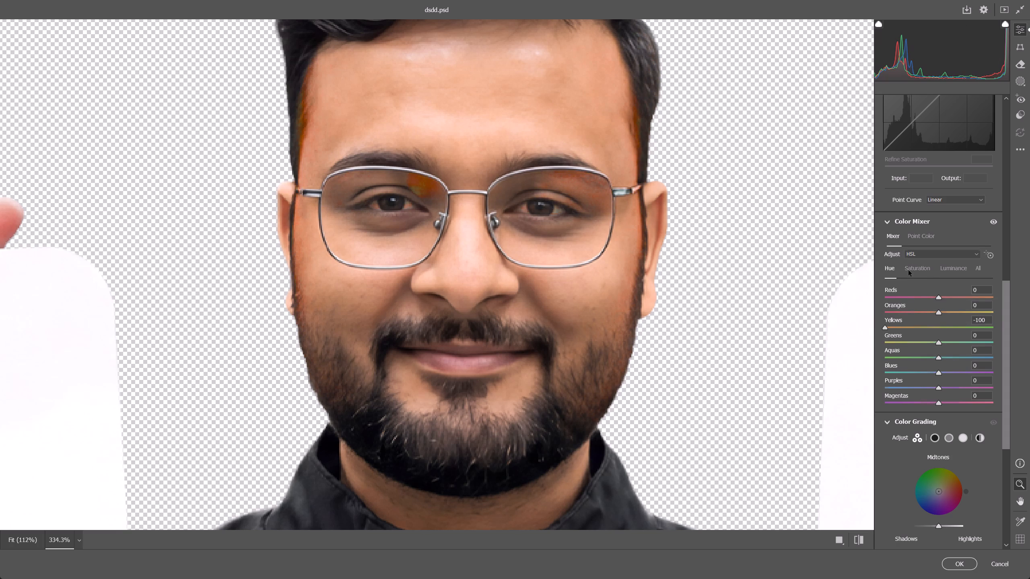
{"action": "left_click", "coordinate": [928, 327]}
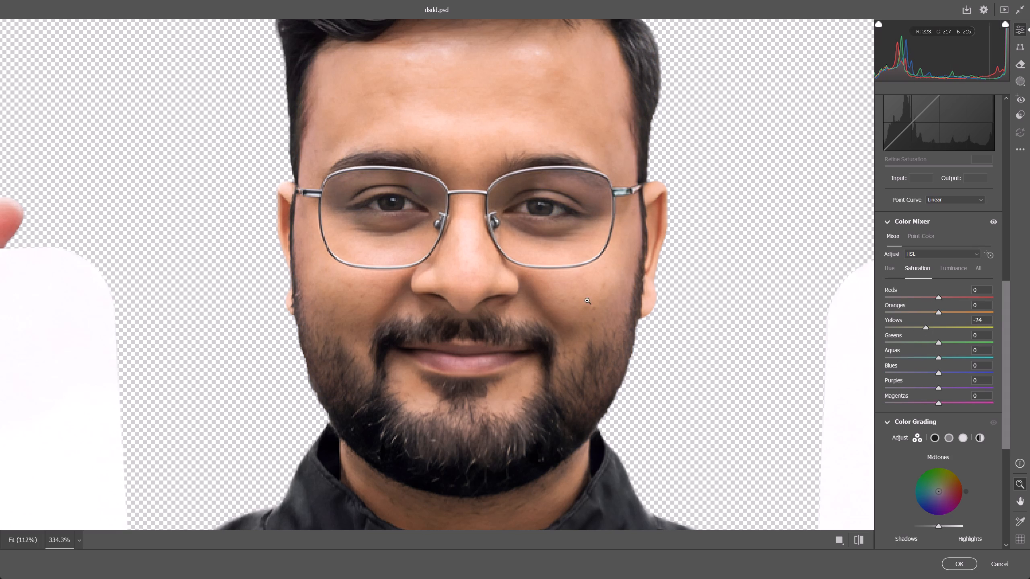
{"action": "left_click", "coordinate": [521, 288]}
{"action": "left_click", "coordinate": [955, 564]}
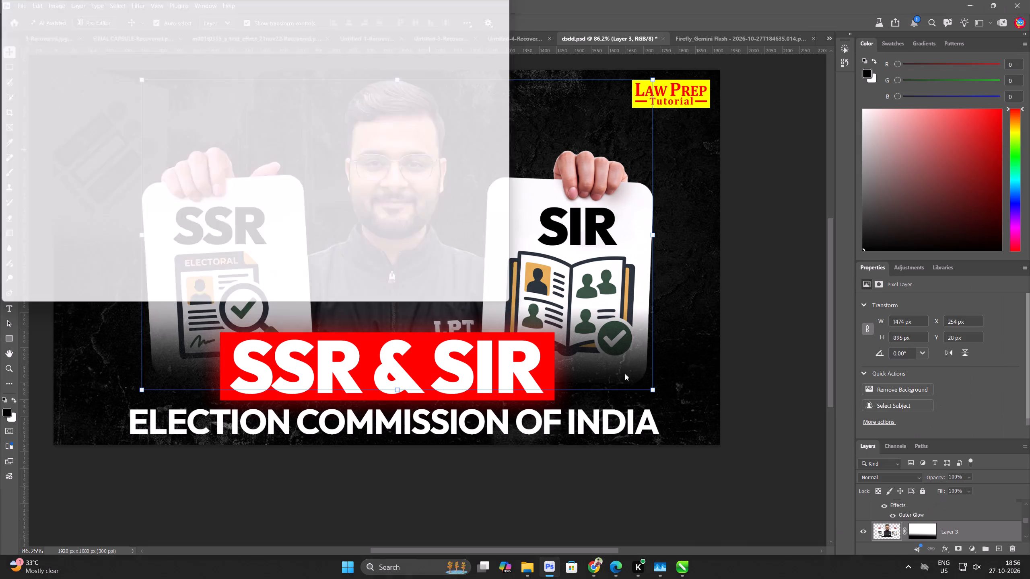
Move the presenter image, Layer 3, slightly down and left to about X 246 px, Y 69 px, centred on the canvas.
{"action": "scroll", "coordinate": [541, 338], "scroll_direction": "down", "scroll_amount": 7}
{"action": "left_click", "coordinate": [207, 308]}
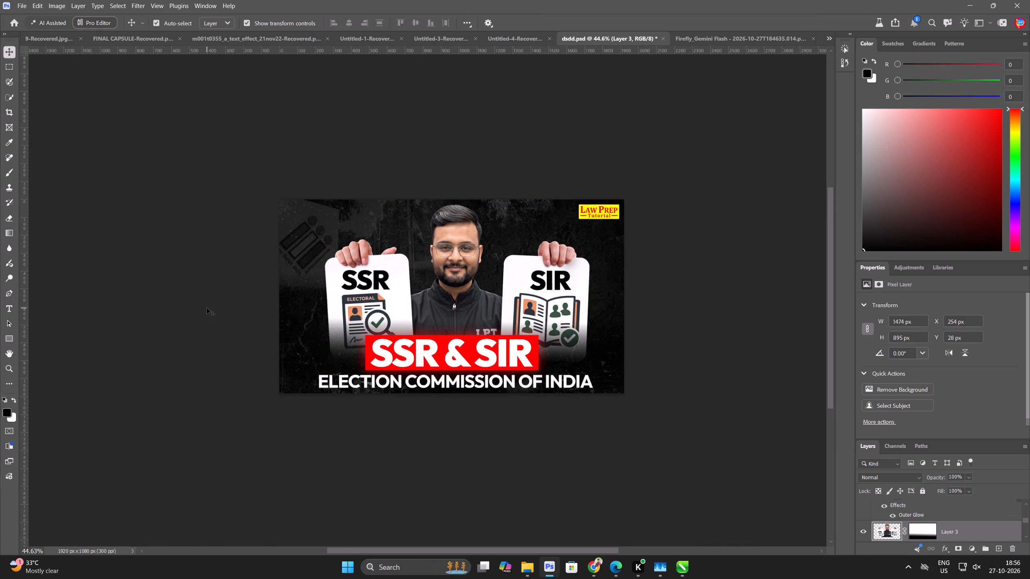
{"action": "scroll", "coordinate": [378, 271], "scroll_direction": "up", "scroll_amount": 2}
{"action": "left_click_drag", "start_coordinate": [466, 242], "coordinate": [466, 253]}
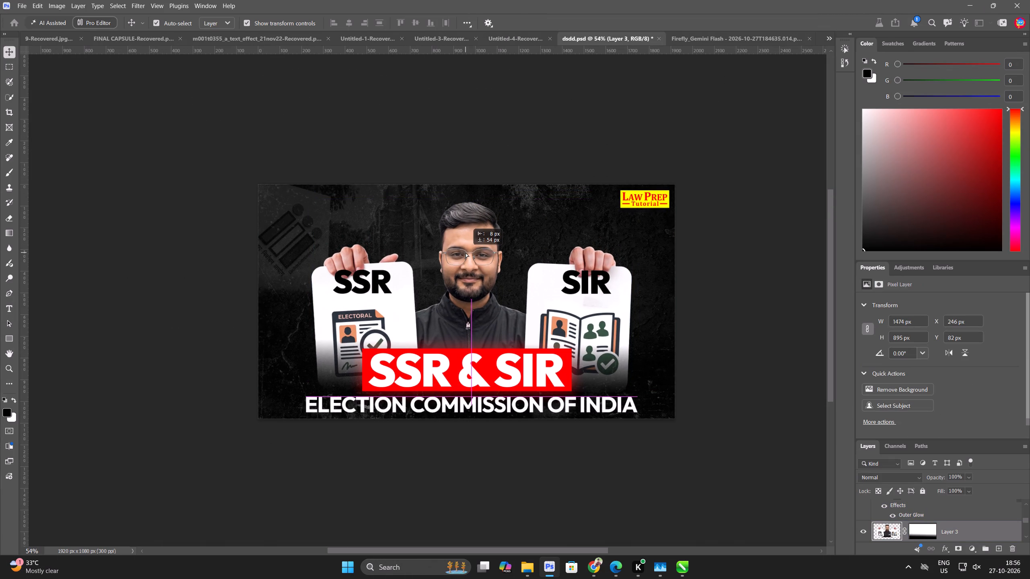
{"action": "left_click_drag", "start_coordinate": [466, 253], "coordinate": [465, 250]}
{"action": "left_click", "coordinate": [490, 428]}
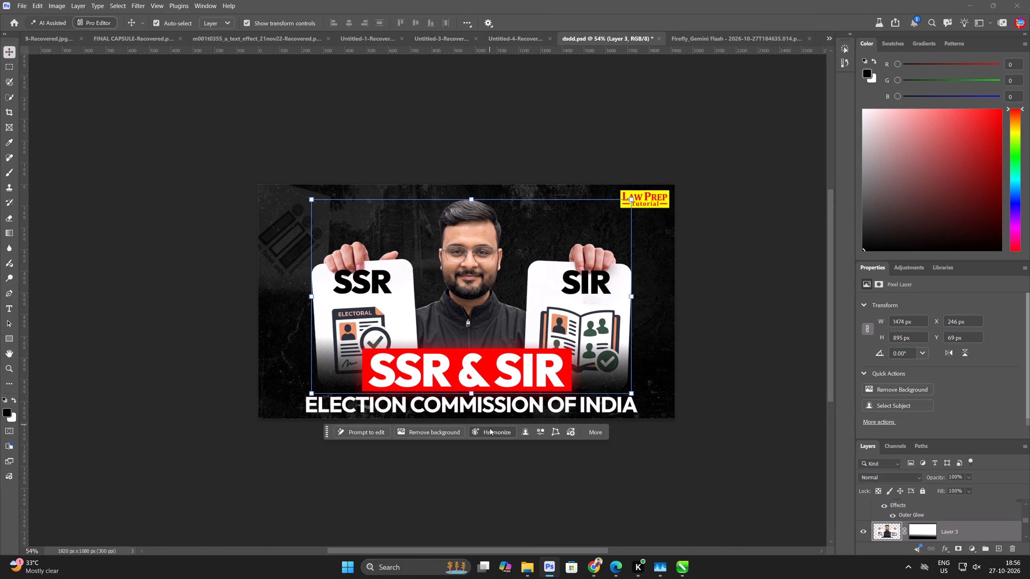
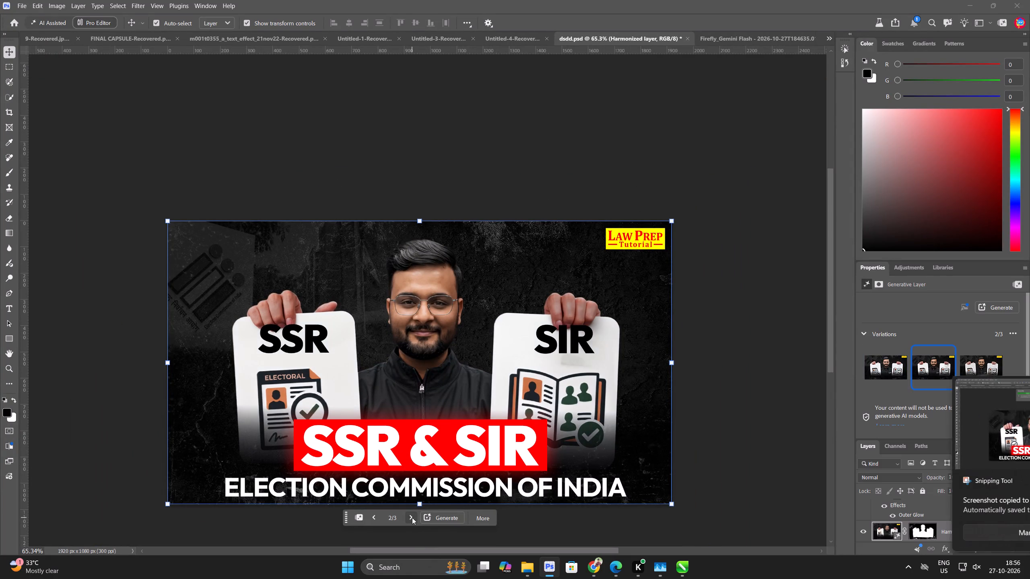
Compare the generated variations of the Harmonized layer and keep the first of the three.
{"action": "left_click", "coordinate": [412, 517]}
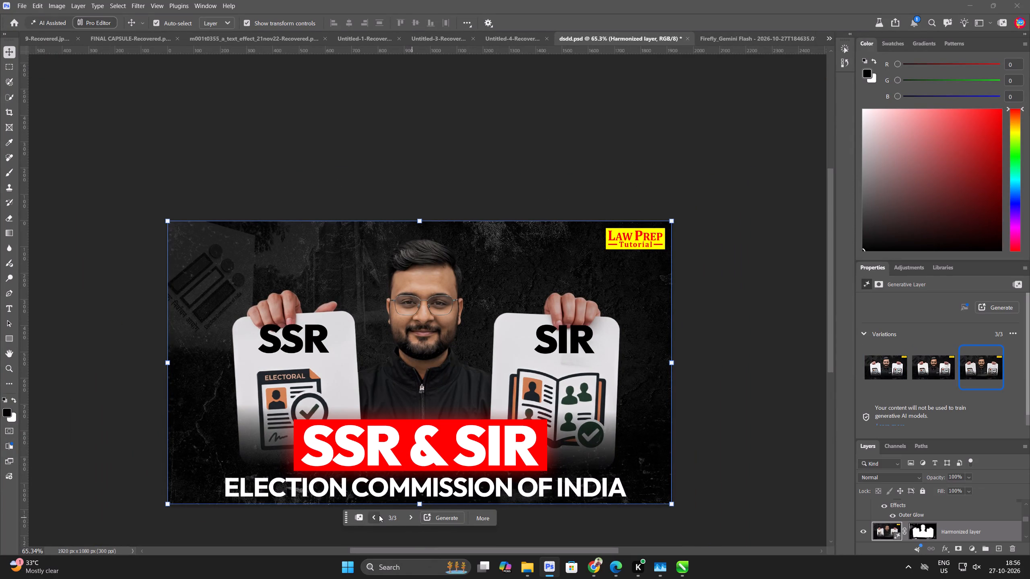
{"action": "left_click", "coordinate": [379, 515]}
{"action": "left_click", "coordinate": [379, 515]}
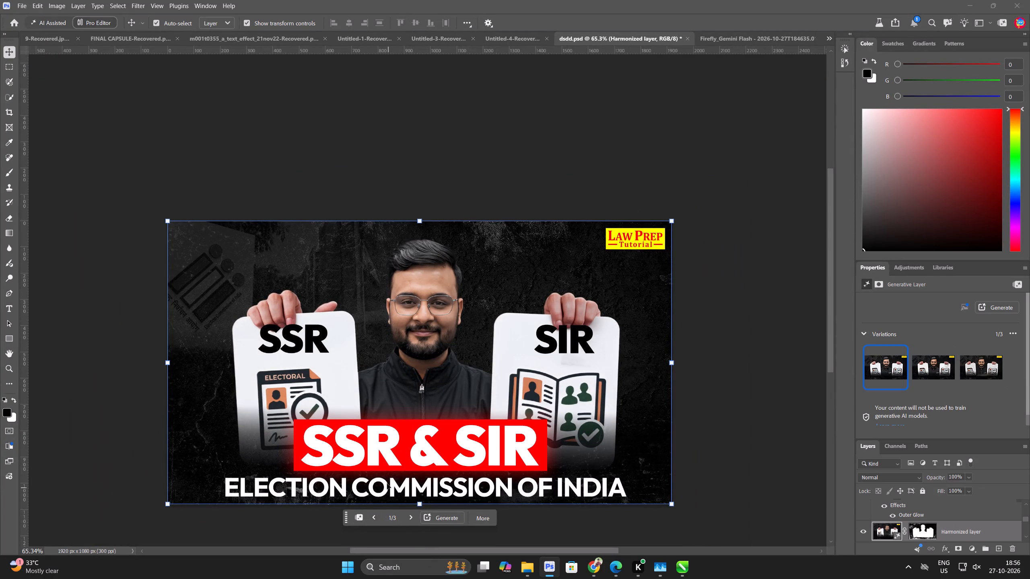
{"action": "left_click", "coordinate": [115, 300]}
Move the black SSR and SIR labels down on their white boards, clear of the presenter's fingers.
{"action": "scroll", "coordinate": [311, 334], "scroll_direction": "up", "scroll_amount": 7}
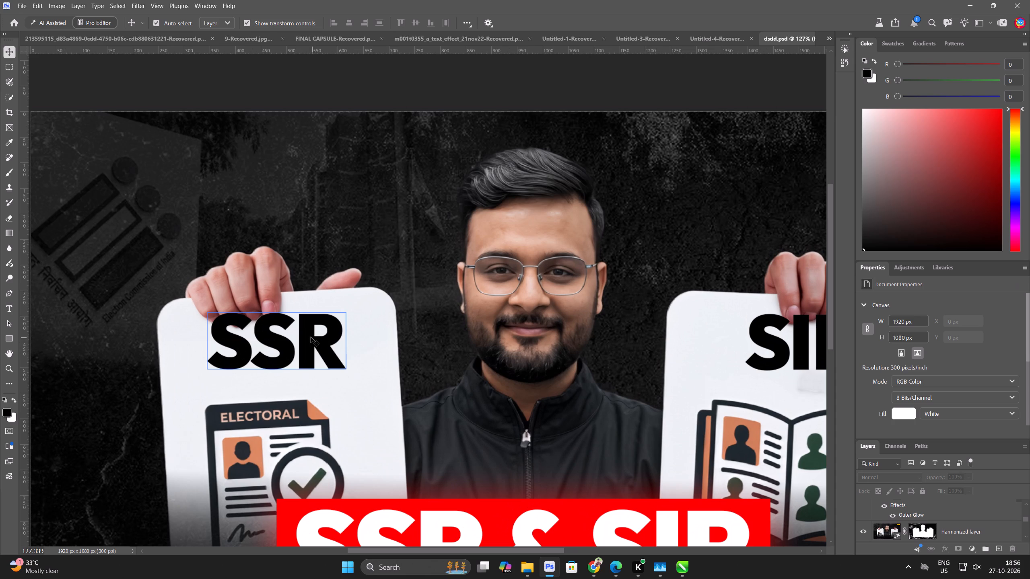
{"action": "left_click_drag", "start_coordinate": [311, 337], "coordinate": [309, 360]}
{"action": "scroll", "coordinate": [308, 360], "scroll_direction": "down", "scroll_amount": 4}
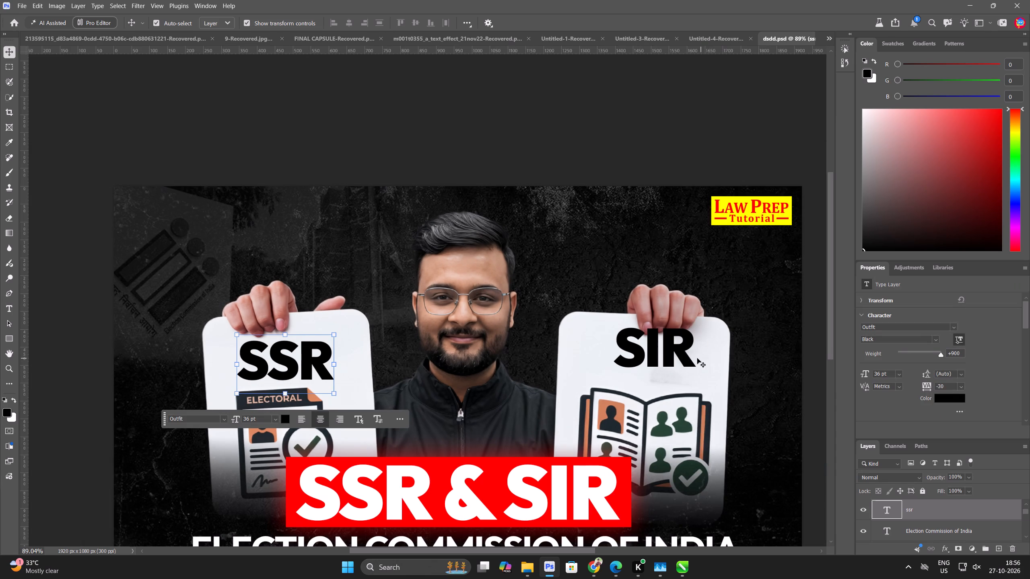
{"action": "left_click_drag", "start_coordinate": [681, 351], "coordinate": [680, 363]}
{"action": "left_click", "coordinate": [680, 364]}
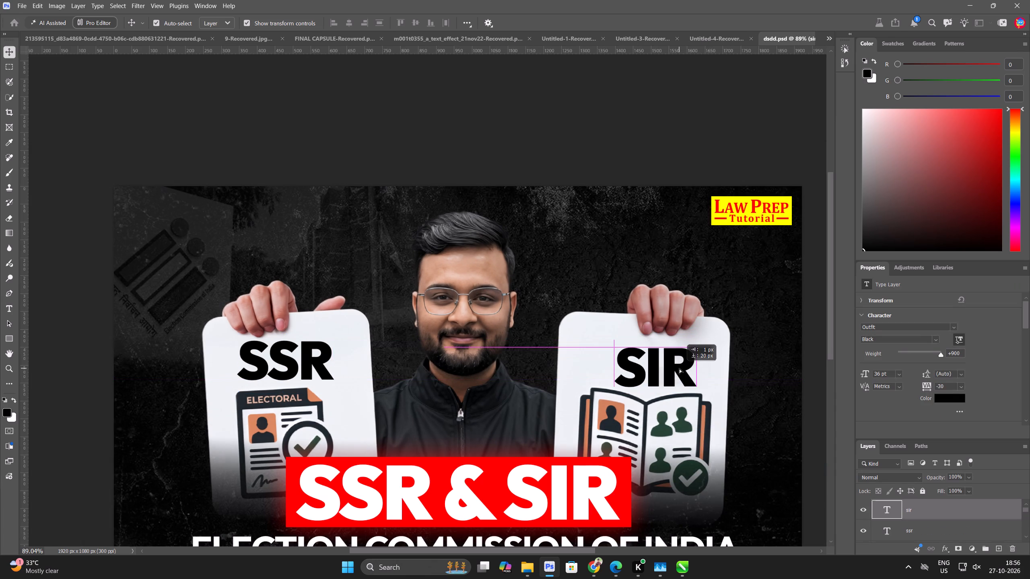
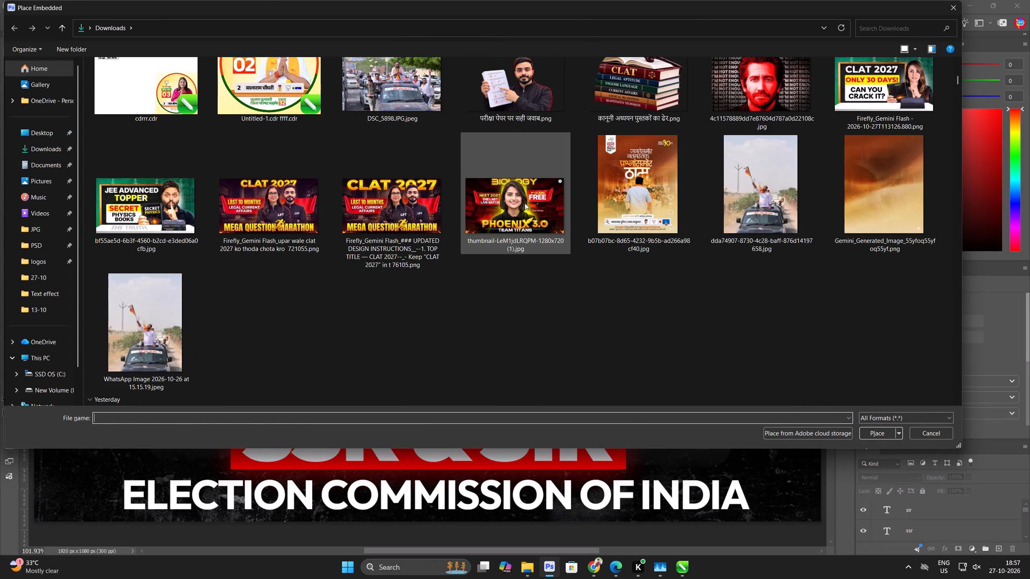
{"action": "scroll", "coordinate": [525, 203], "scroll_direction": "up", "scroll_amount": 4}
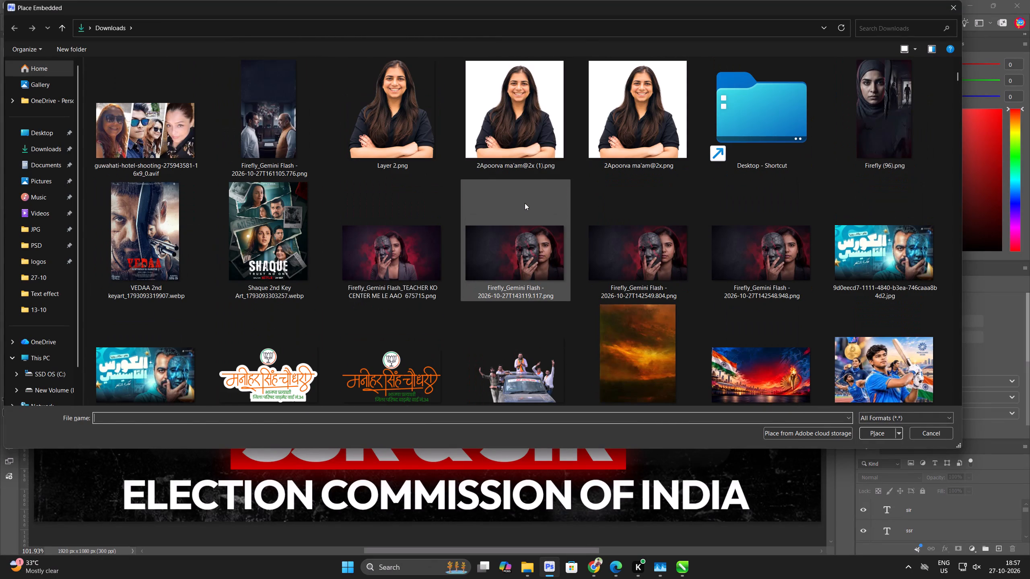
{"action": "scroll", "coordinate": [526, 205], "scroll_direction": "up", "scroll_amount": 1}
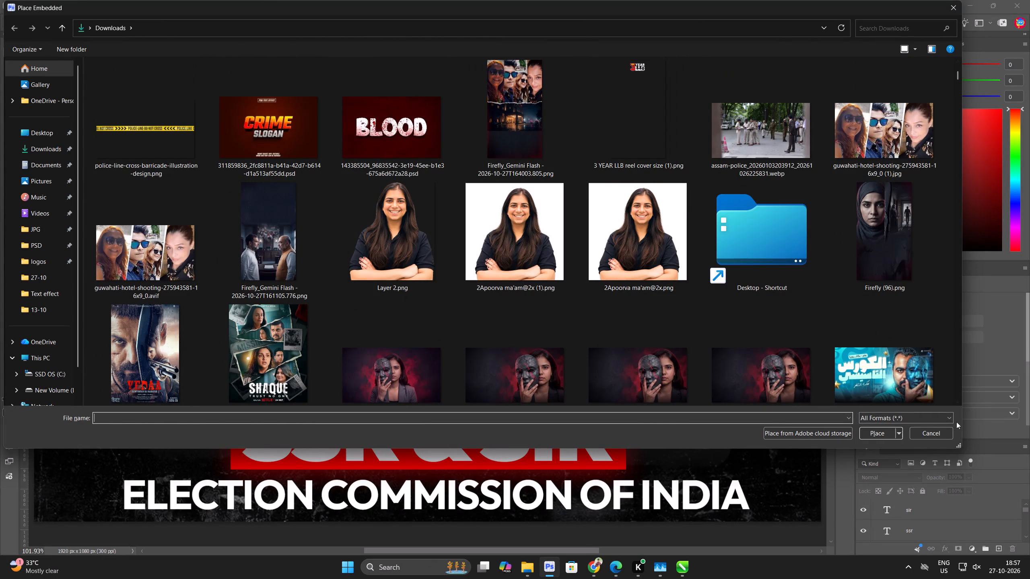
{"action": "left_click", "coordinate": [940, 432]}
Open Untitled-7-Recovered-Recovered.psd from the PSD folder in LPT ALL DATA.
{"action": "left_click", "coordinate": [16, 22]}
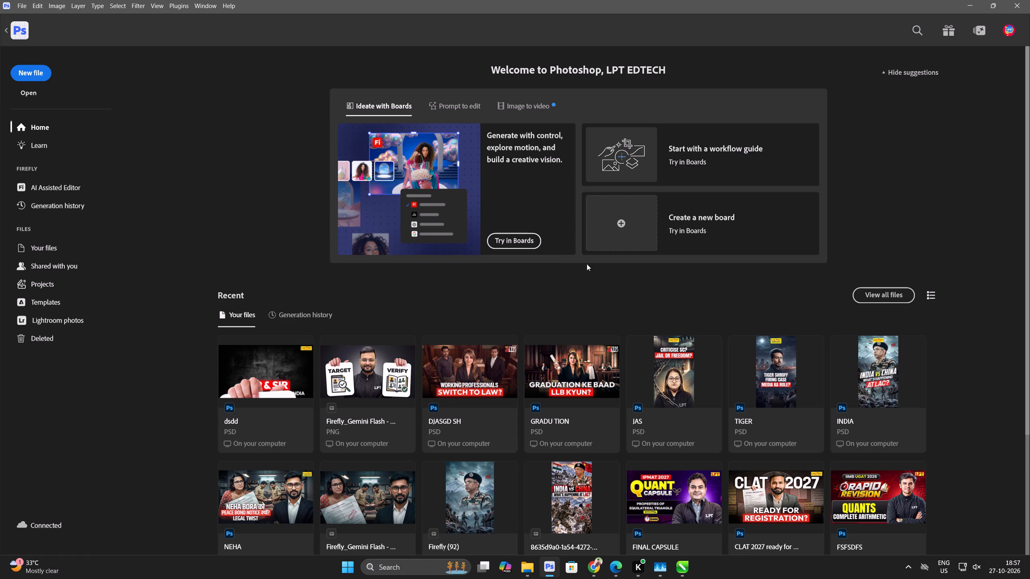
{"action": "scroll", "coordinate": [612, 298], "scroll_direction": "down", "scroll_amount": 2}
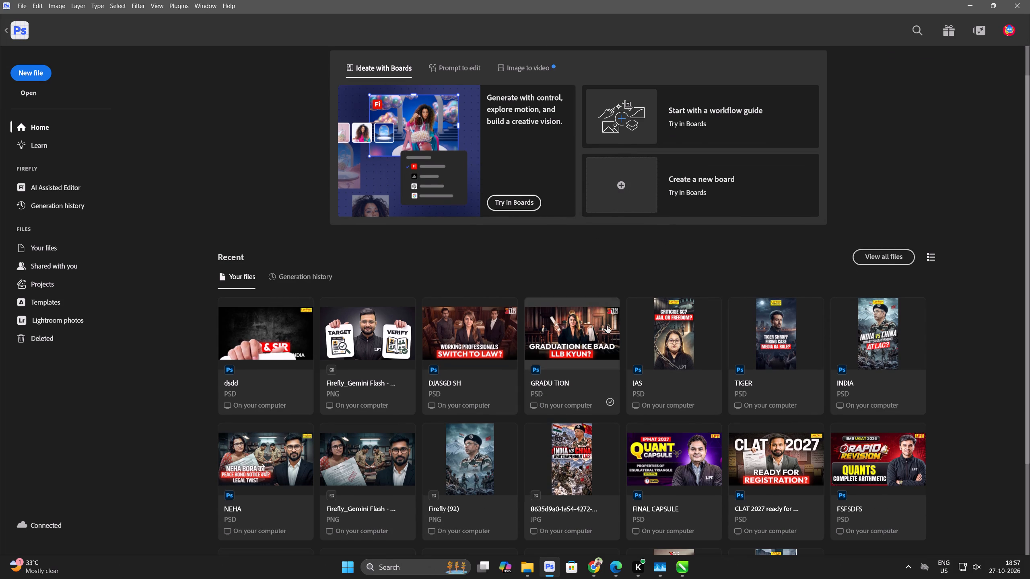
{"action": "left_click", "coordinate": [30, 96]}
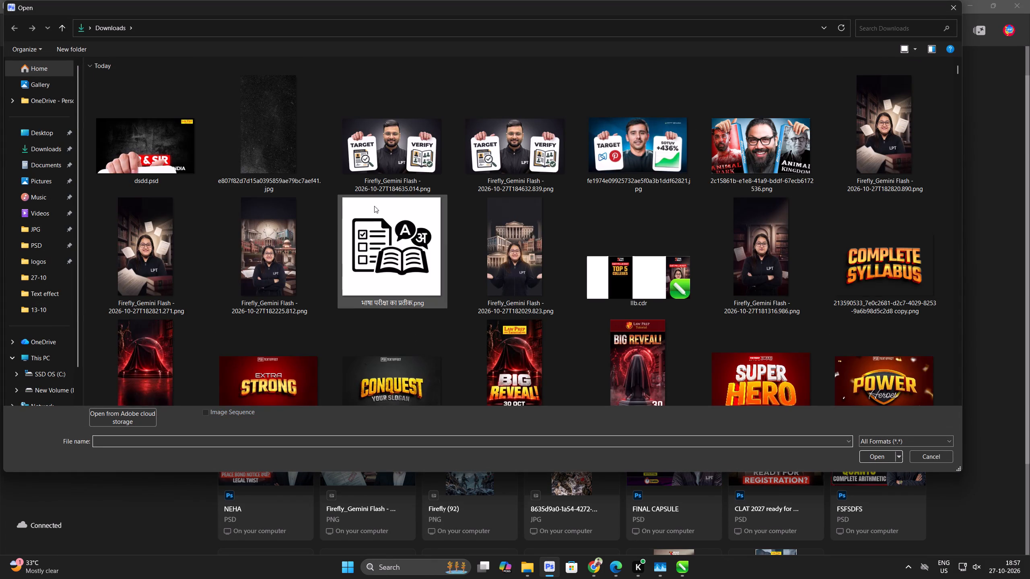
{"action": "scroll", "coordinate": [333, 193], "scroll_direction": "down", "scroll_amount": 2}
{"action": "scroll", "coordinate": [158, 249], "scroll_direction": "down", "scroll_amount": 1}
{"action": "left_click", "coordinate": [46, 275]}
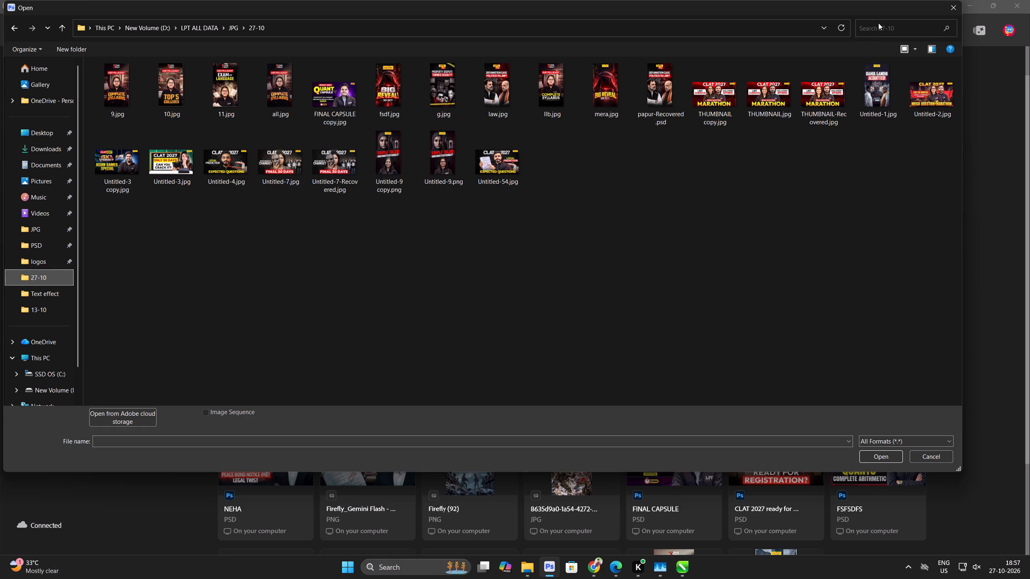
{"action": "left_click", "coordinate": [43, 246]}
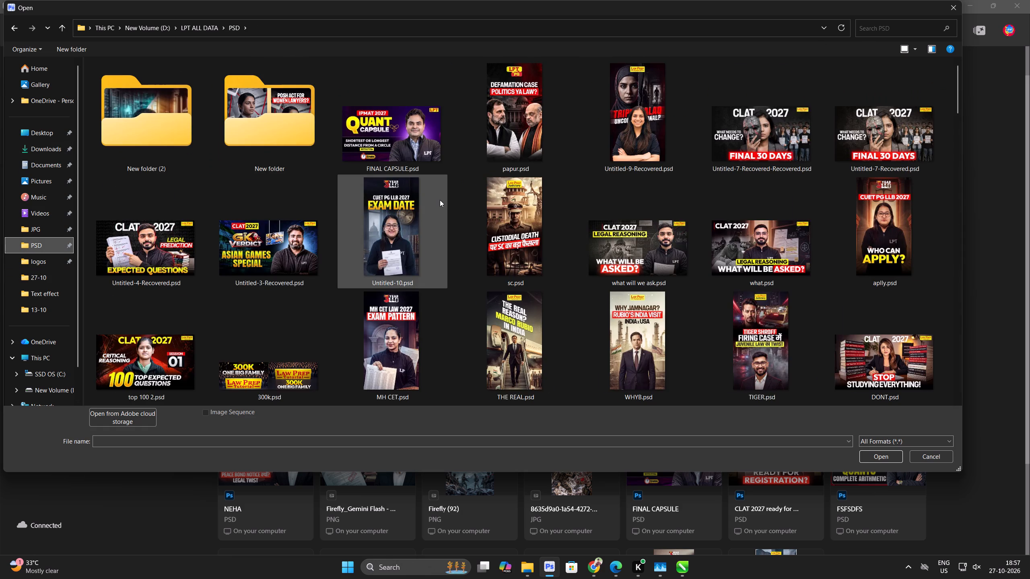
{"action": "scroll", "coordinate": [440, 200], "scroll_direction": "down", "scroll_amount": 20}
{"action": "scroll", "coordinate": [440, 200], "scroll_direction": "down", "scroll_amount": 4}
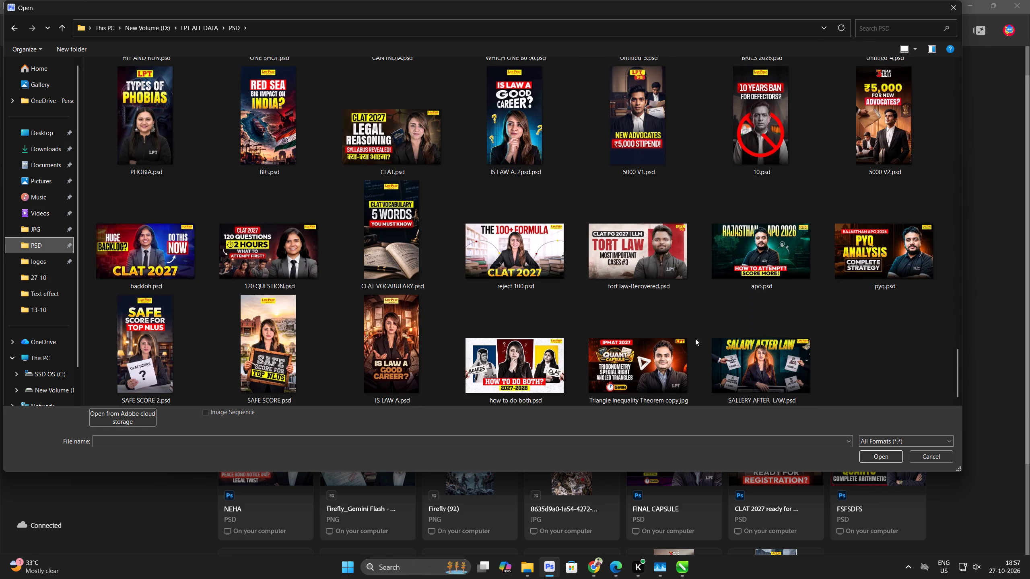
{"action": "left_click", "coordinate": [439, 316]}
{"action": "type", "text": "uu"}
{"action": "key", "text": "u"}
{"action": "key", "text": "u"}
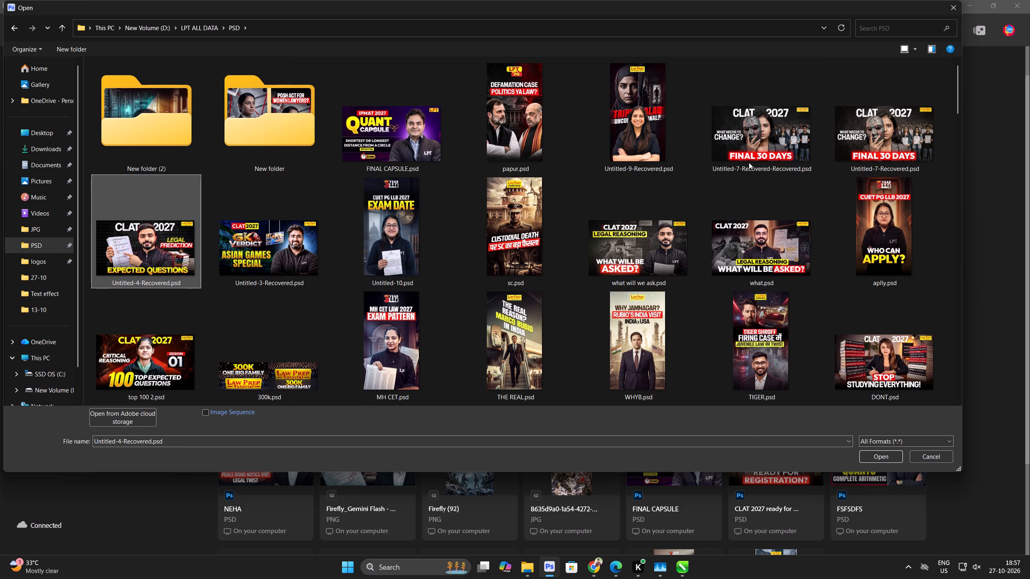
{"action": "double_click", "coordinate": [749, 162]}
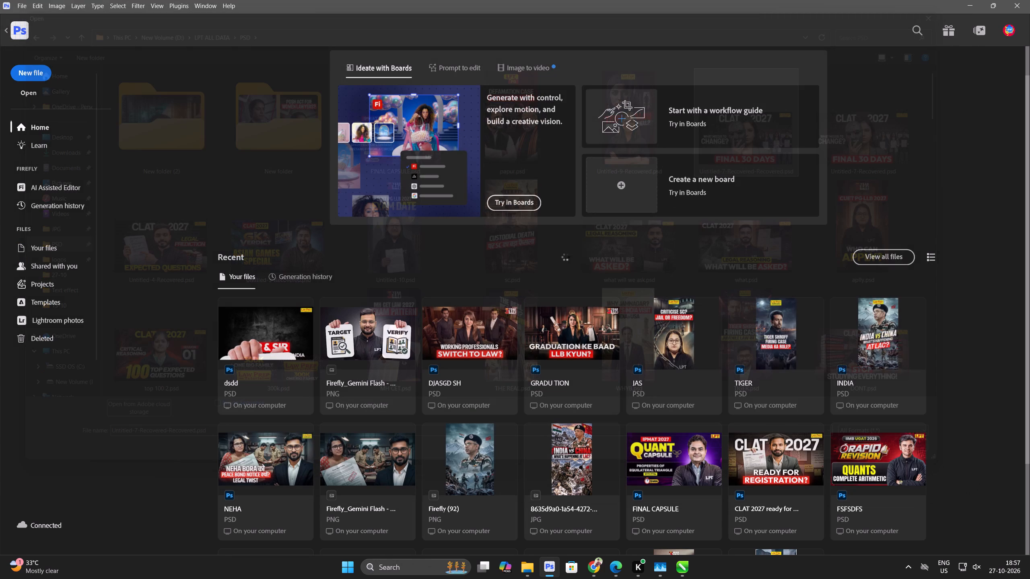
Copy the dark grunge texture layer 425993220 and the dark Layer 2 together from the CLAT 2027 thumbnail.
{"action": "scroll", "coordinate": [888, 449], "scroll_direction": "down", "scroll_amount": 8}
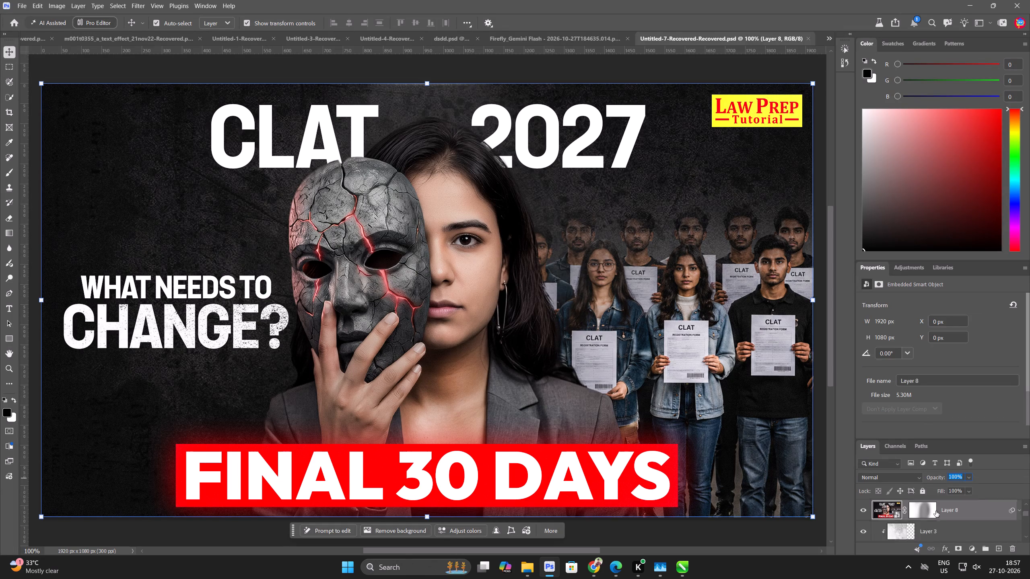
{"action": "scroll", "coordinate": [936, 511], "scroll_direction": "down", "scroll_amount": 14}
{"action": "scroll", "coordinate": [945, 516], "scroll_direction": "up", "scroll_amount": 3}
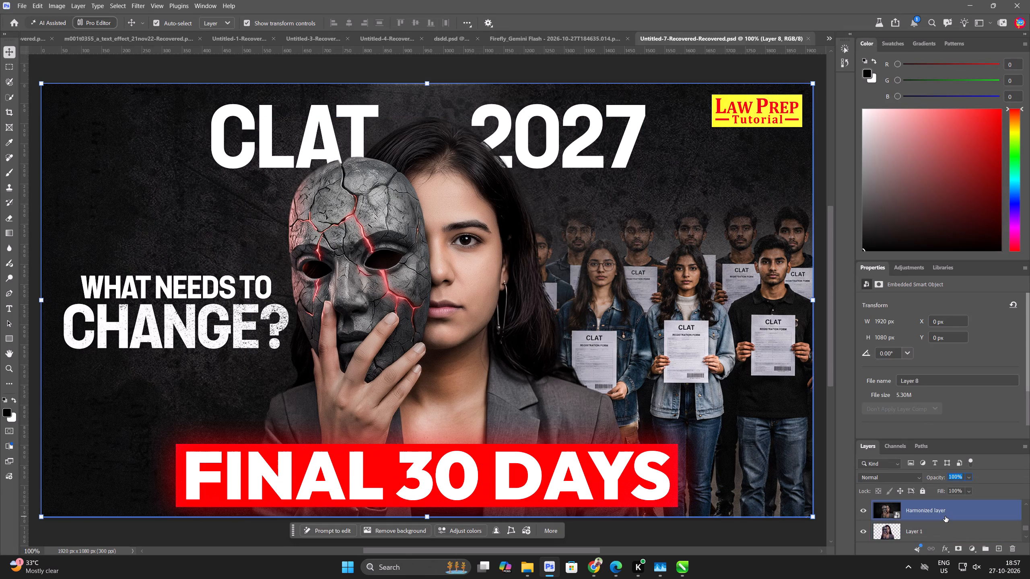
{"action": "scroll", "coordinate": [945, 516], "scroll_direction": "up", "scroll_amount": 3}
{"action": "left_click", "coordinate": [950, 512]}
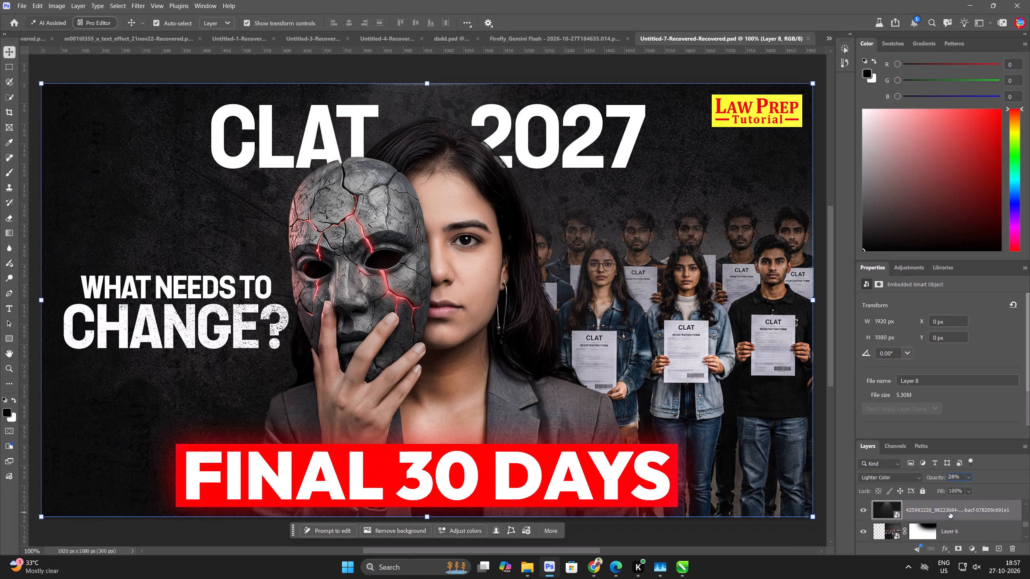
{"action": "scroll", "coordinate": [958, 524], "scroll_direction": "down", "scroll_amount": 5}
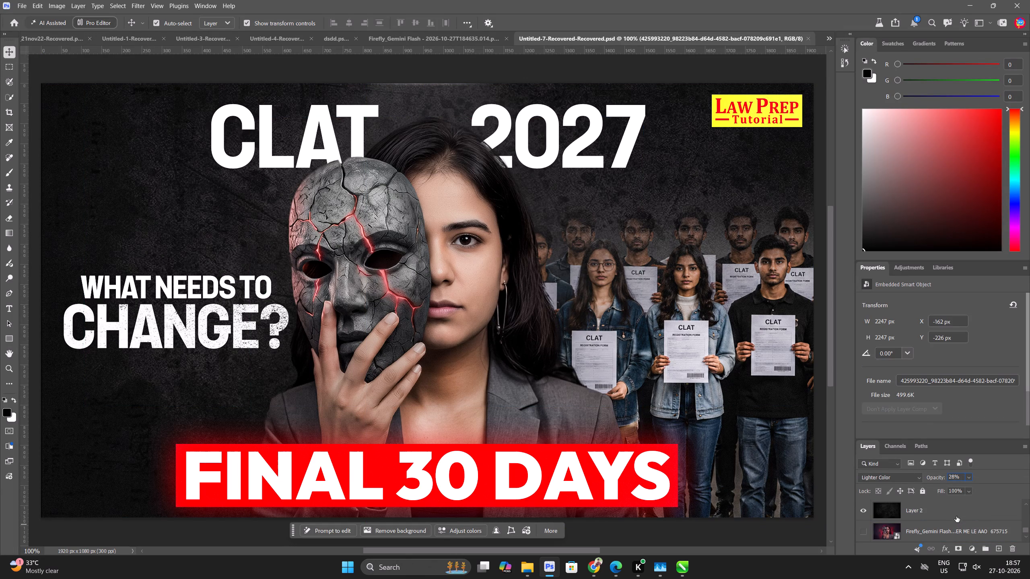
{"action": "left_click", "coordinate": [956, 513], "text": "ctrl"}
{"action": "key", "text": "ctrl+c"}
Switch to dsdd.psd and paste the two copied dark texture layers into it.
{"action": "key", "text": "ctrl+Tab"}
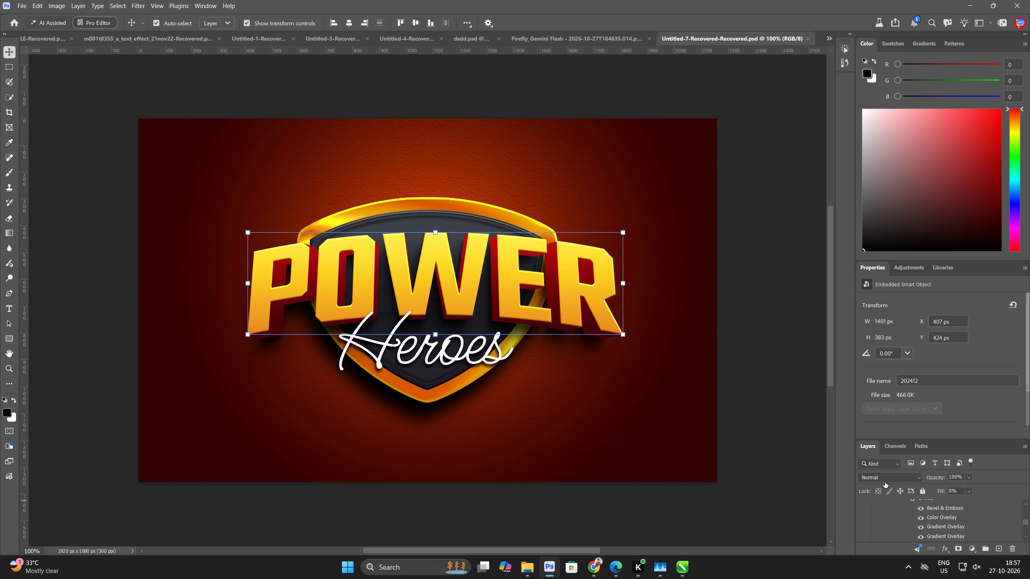
{"action": "key", "text": "ctrl+Tab"}
{"action": "left_click", "coordinate": [825, 39]}
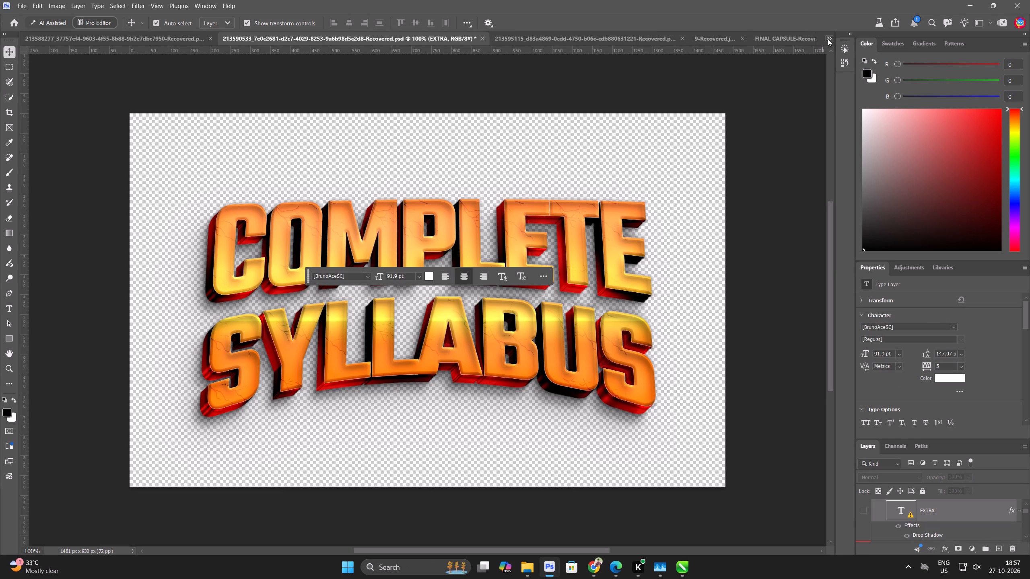
{"action": "left_click", "coordinate": [831, 38]}
{"action": "left_click", "coordinate": [631, 156]}
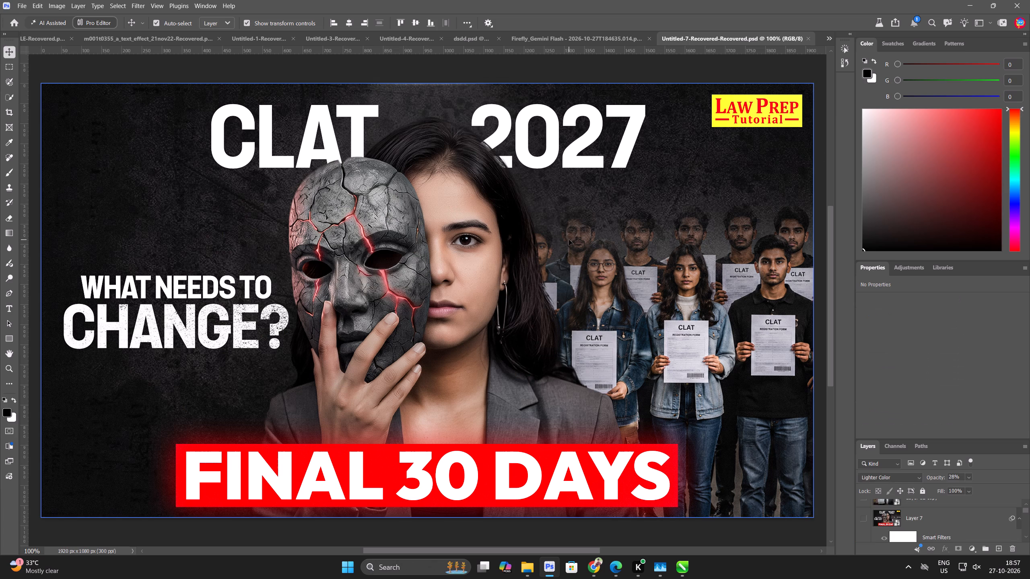
{"action": "left_click", "coordinate": [581, 40]}
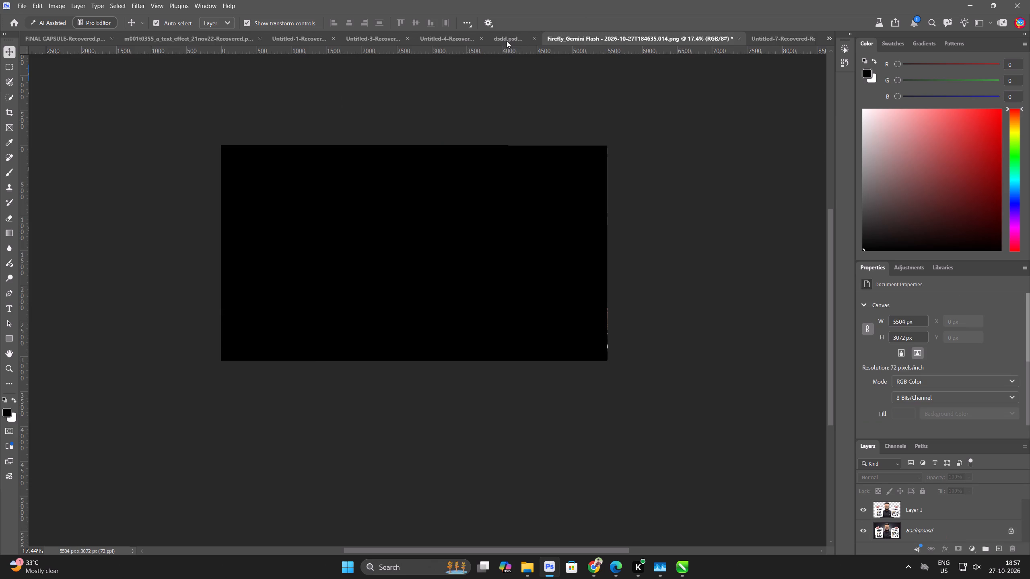
{"action": "left_click", "coordinate": [517, 34]}
{"action": "key", "text": "ctrl+v"}
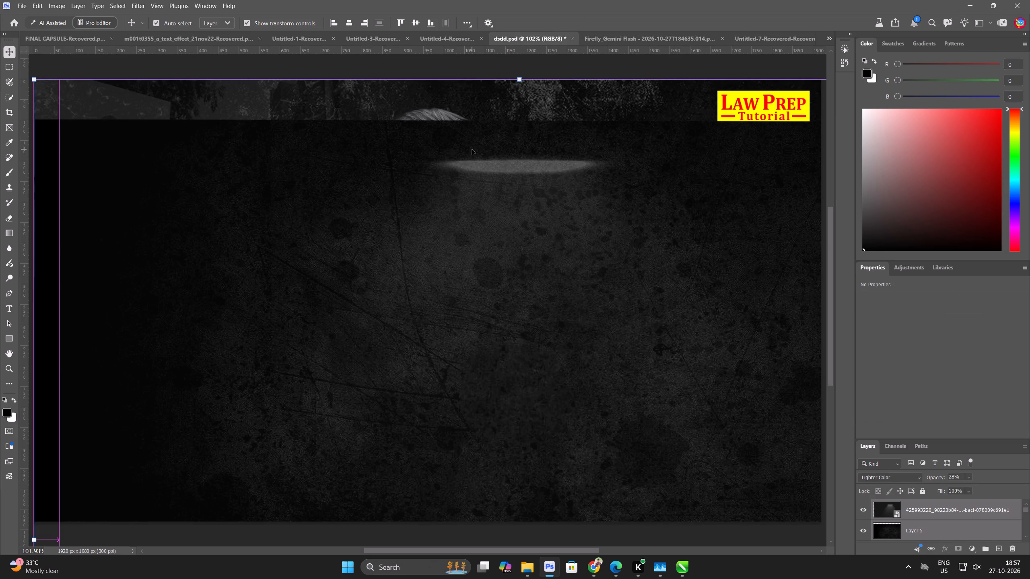
Reposition the two pasted texture layers with Free Transform so they cover the whole canvas.
{"action": "key", "text": "ctrl+t"}
{"action": "scroll", "coordinate": [480, 200], "scroll_direction": "down", "scroll_amount": 6}
{"action": "left_click_drag", "start_coordinate": [507, 260], "coordinate": [451, 214]}
{"action": "left_click", "coordinate": [594, 25]}
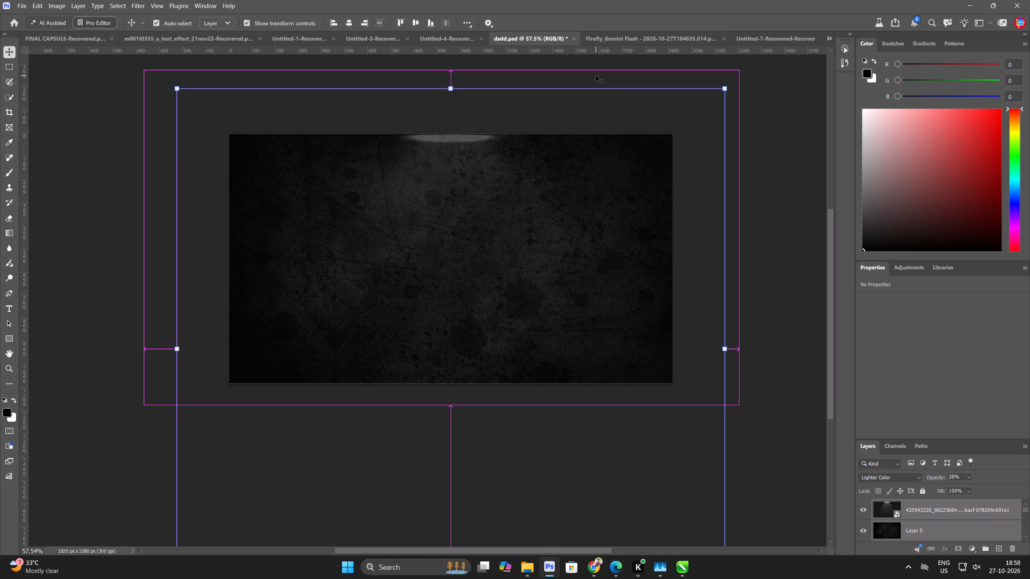
Send both texture layers down the stack, behind the presenter, headline text, logo and Layer 4.
{"action": "key", "text": "ctrl+bracketleft"}
{"action": "key", "text": "ctrl+bracketleft"}
{"action": "key", "text": "ctrl+bracketleft"}
{"action": "key", "text": "ctrl+bracketleft"}
{"action": "key", "text": "ctrl+bracketleft"}
{"action": "key", "text": "ctrl+bracketleft"}
{"action": "key", "text": "ctrl+bracketleft"}
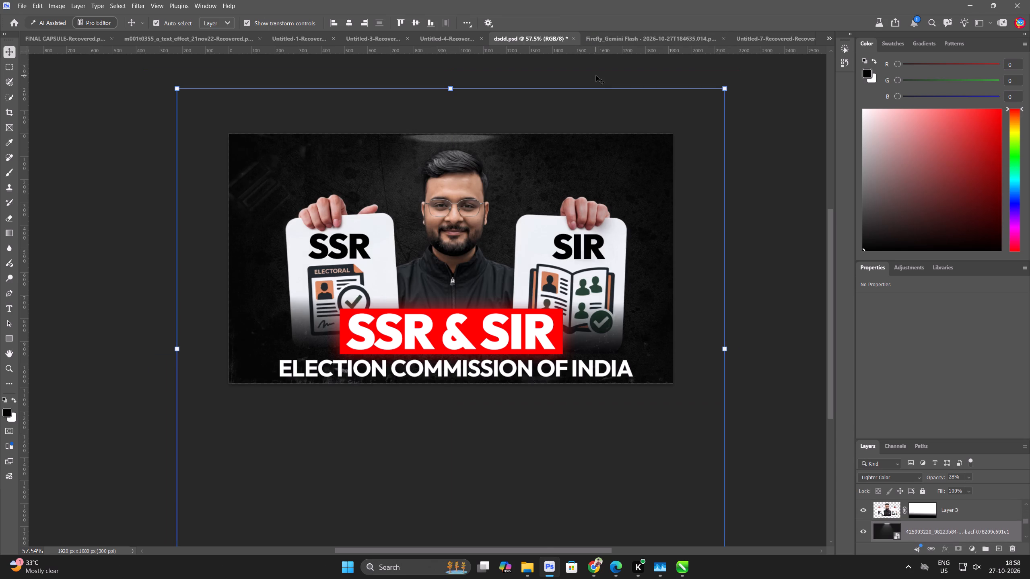
{"action": "key", "text": "ctrl+bracketleft"}
{"action": "key", "text": "ctrl+bracketleft"}
{"action": "key", "text": "ctrl+bracketleft"}
{"action": "key", "text": "ctrl+bracketleft"}
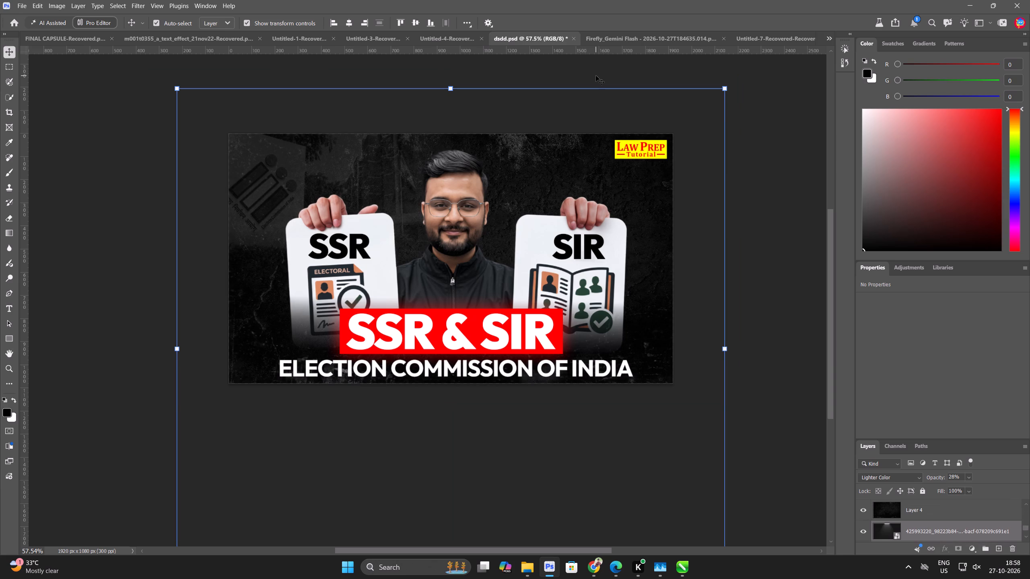
{"action": "left_click", "coordinate": [66, 245]}
Stamp all visible layers into a new merged layer on top and convert it to a smart object.
{"action": "scroll", "coordinate": [942, 534], "scroll_direction": "down", "scroll_amount": 2}
{"action": "scroll", "coordinate": [943, 533], "scroll_direction": "up", "scroll_amount": 1}
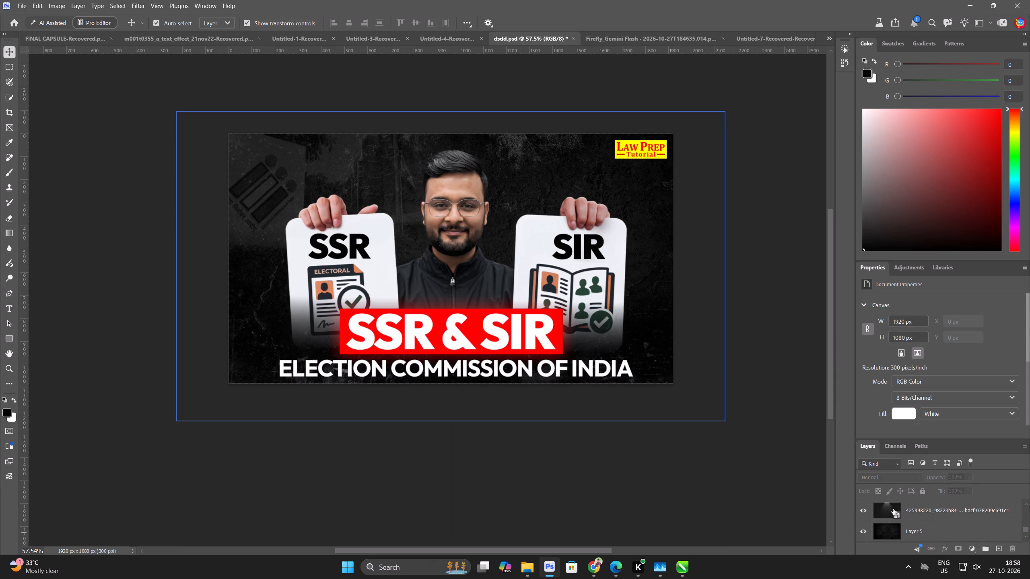
{"action": "left_click", "coordinate": [725, 302]}
{"action": "scroll", "coordinate": [695, 222], "scroll_direction": "up", "scroll_amount": 4}
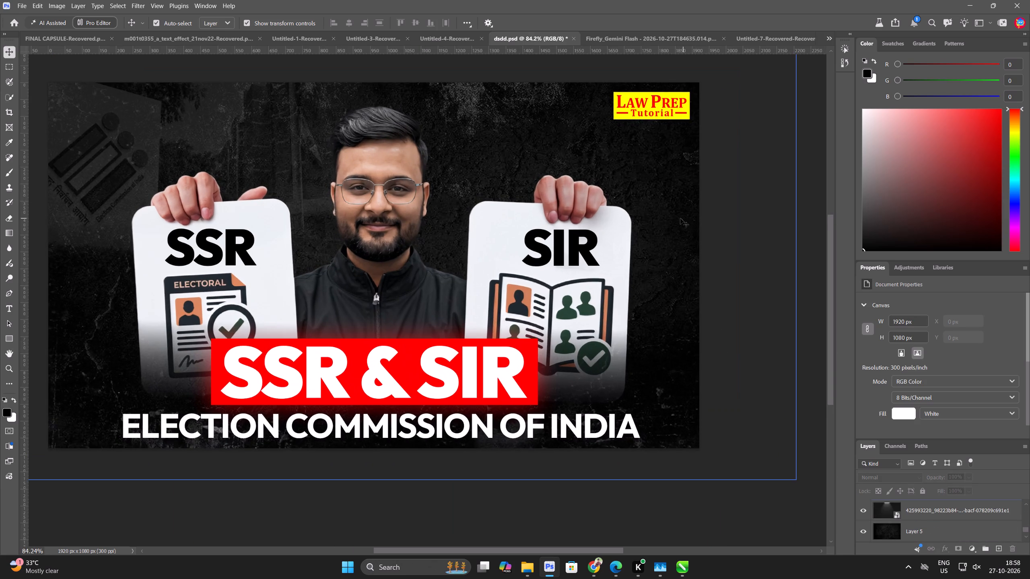
{"action": "scroll", "coordinate": [679, 218], "scroll_direction": "down", "scroll_amount": 3}
{"action": "key", "text": "ctrl+alt+a"}
{"action": "key", "text": "ctrl+alt+shift+e"}
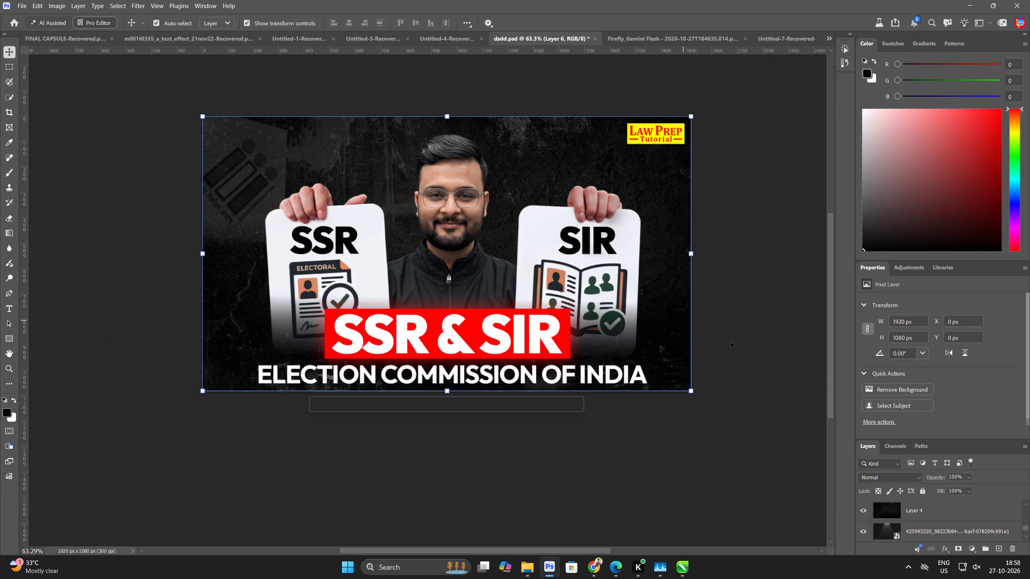
{"action": "key", "text": "ctrl+alt+q"}
Apply the TONE preset to the merged smart object in the Camera Raw Filter.
{"action": "key", "text": "ctrl+shift+a"}
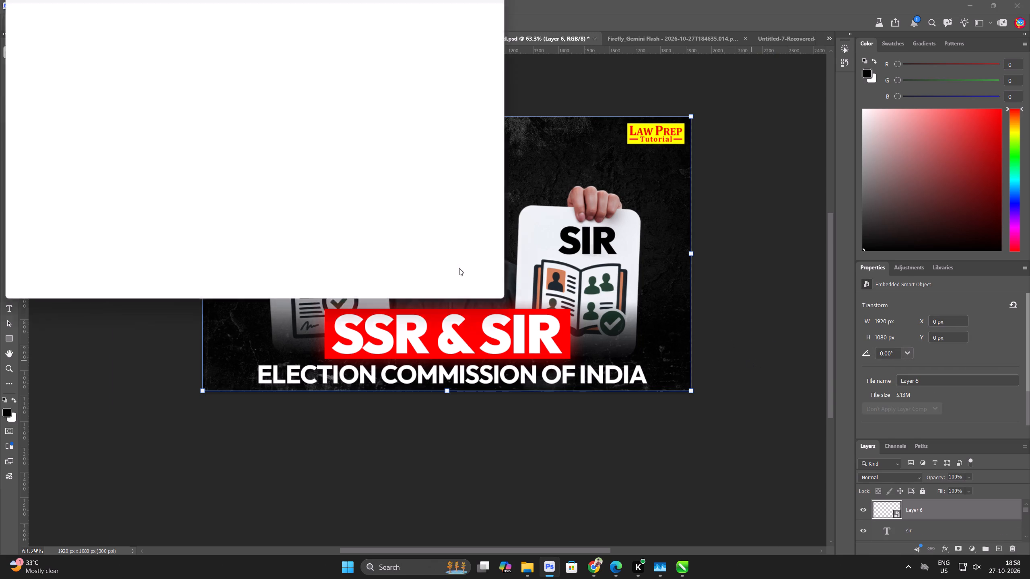
{"action": "left_click_drag", "start_coordinate": [449, 139], "coordinate": [544, 245]}
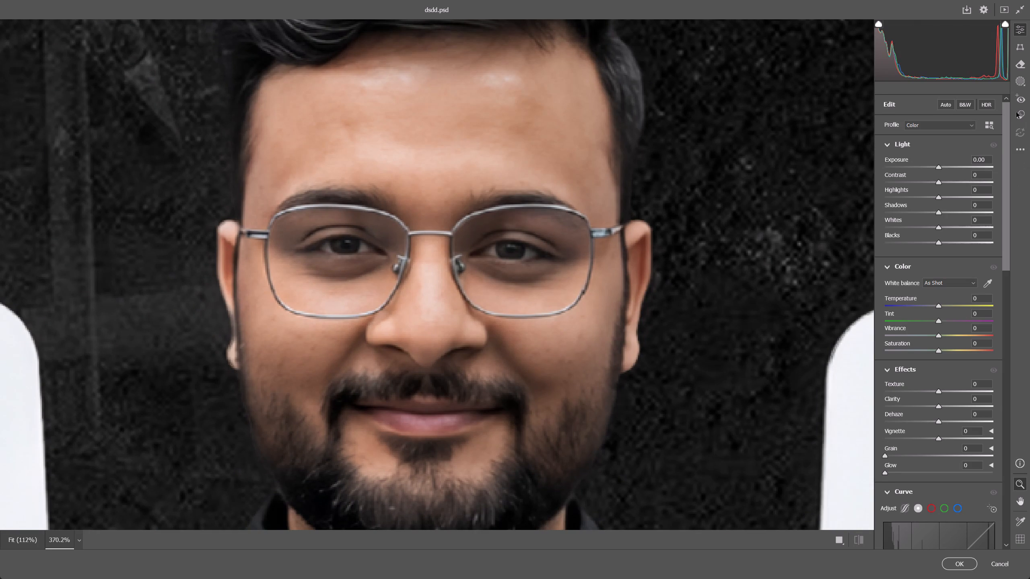
{"action": "left_click", "coordinate": [1016, 112]}
{"action": "left_click", "coordinate": [934, 160]}
{"action": "left_click", "coordinate": [508, 282]}
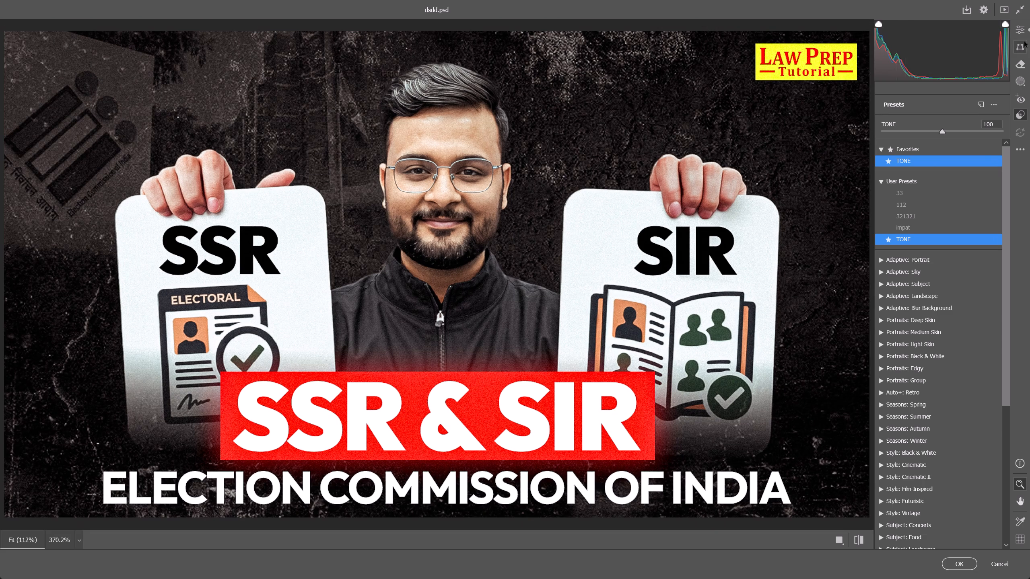
Set Exposure to +0.20 and Clarity to +13 in Camera Raw, and apply the filter.
{"action": "left_click", "coordinate": [1021, 34]}
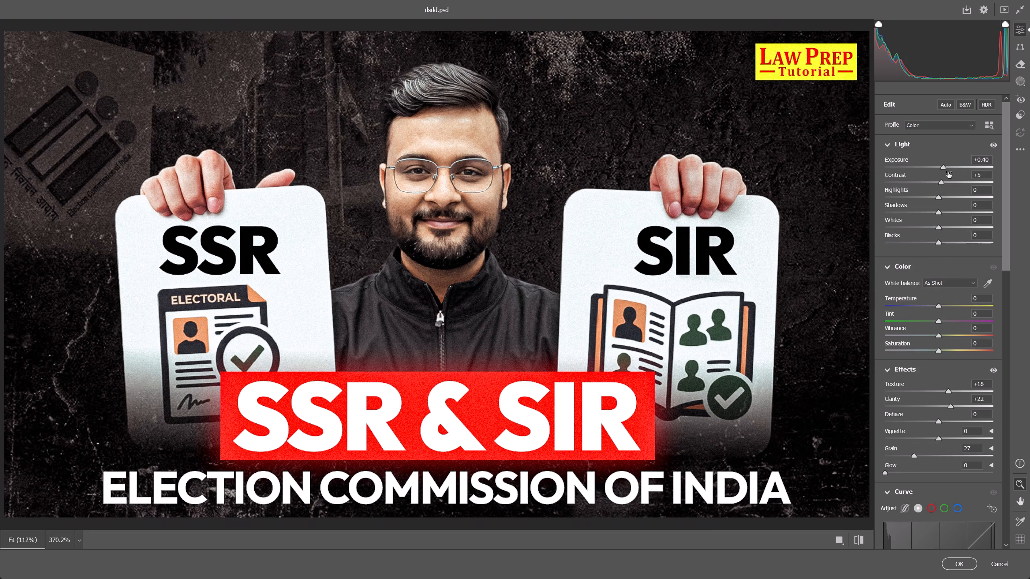
{"action": "left_click", "coordinate": [945, 166]}
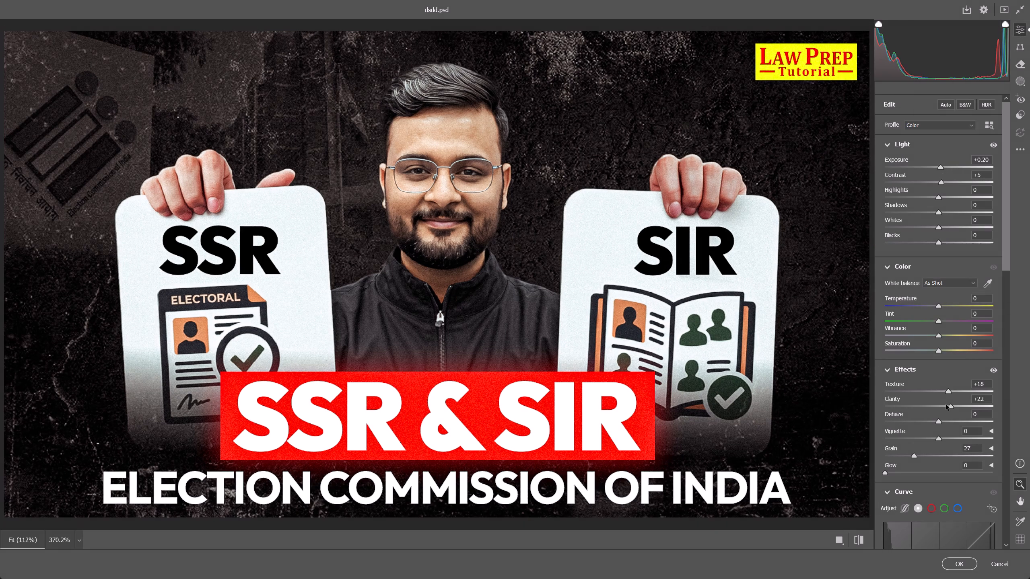
{"action": "left_click", "coordinate": [946, 405]}
{"action": "left_click", "coordinate": [895, 458]}
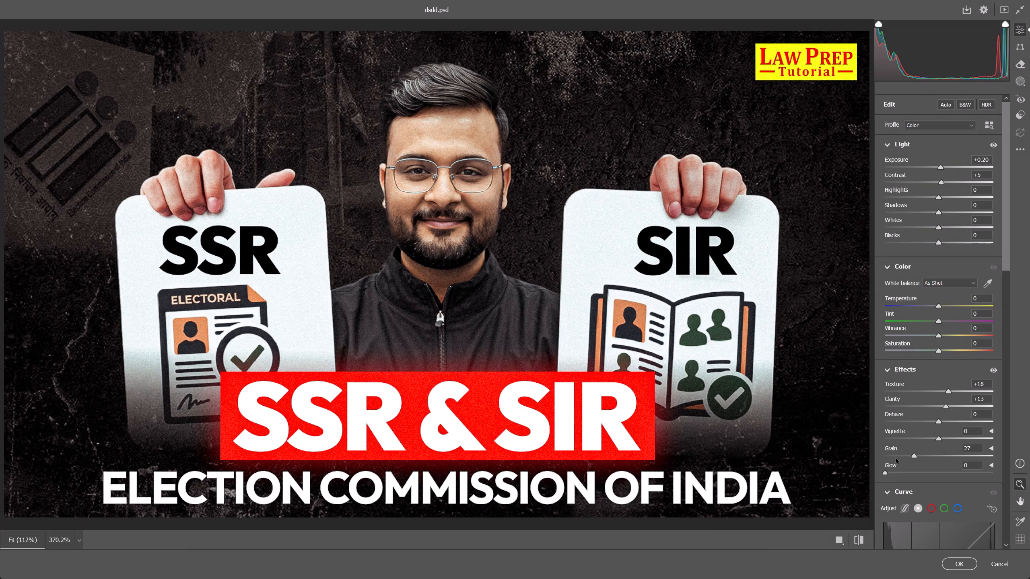
{"action": "scroll", "coordinate": [914, 454], "scroll_direction": "down", "scroll_amount": 9}
{"action": "left_click", "coordinate": [941, 432]}
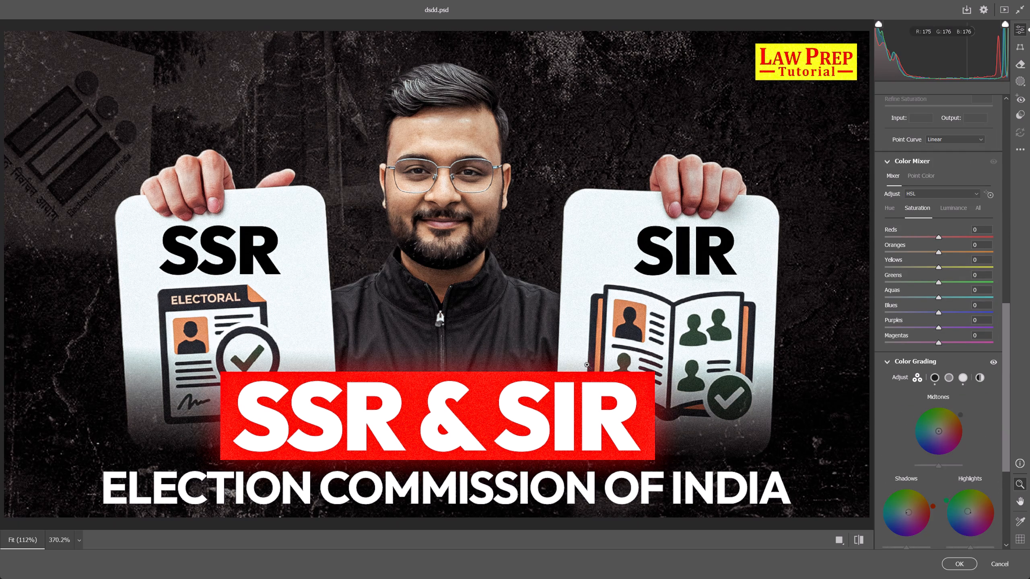
{"action": "key", "text": "Return"}
Save a copy of the thumbnail as a JPEG in the 27-10 folder.
{"action": "key", "text": "ctrl+alt+s"}
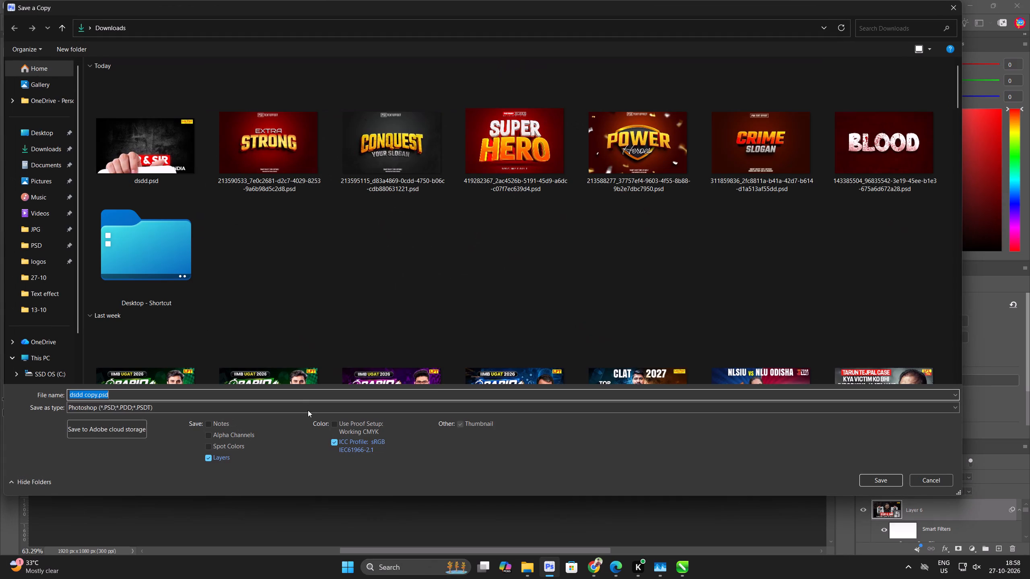
{"action": "left_click", "coordinate": [295, 413]}
{"action": "left_click", "coordinate": [295, 407]}
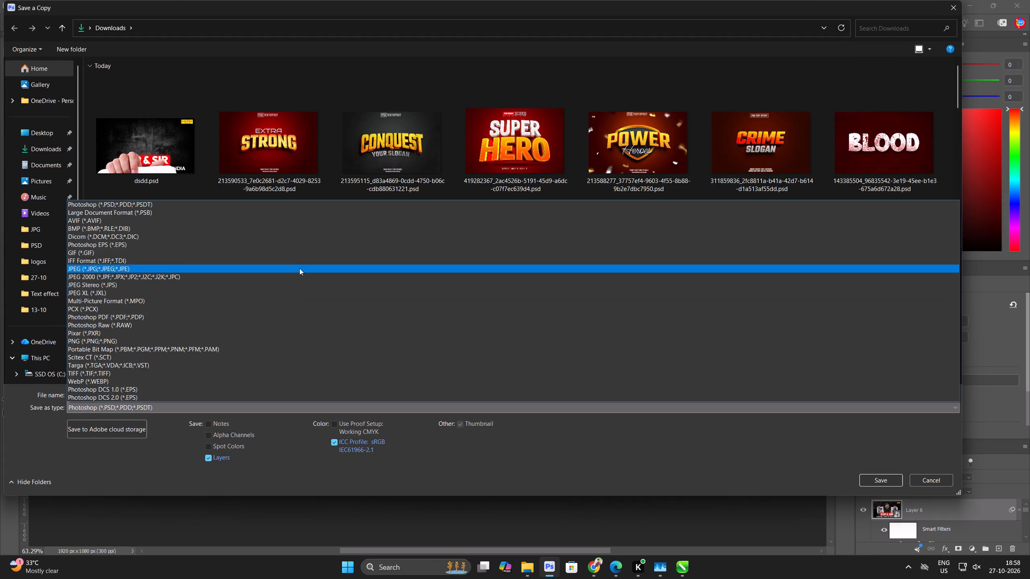
{"action": "left_click", "coordinate": [299, 268]}
{"action": "left_click", "coordinate": [38, 283]}
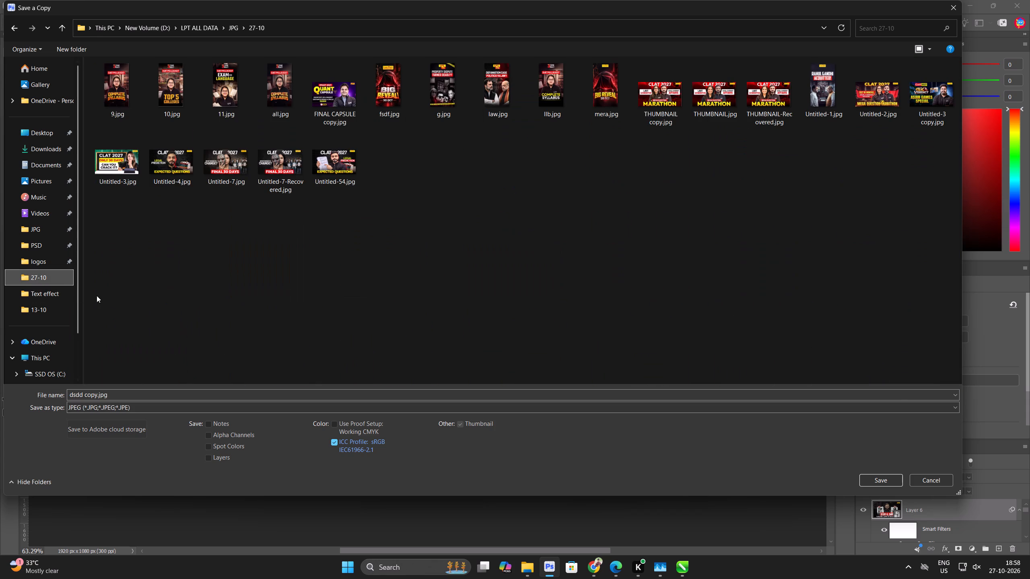
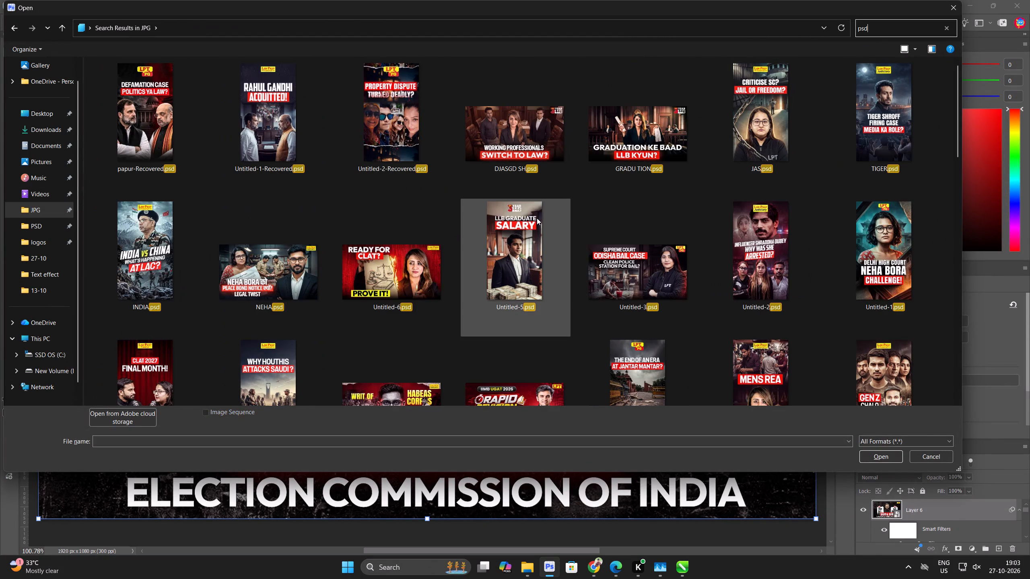
Open the Untitled-3 PSD with the CLAT 2027 GK Verdict nuclear program thumbnail from the psd search results.
{"action": "scroll", "coordinate": [537, 218], "scroll_direction": "up", "scroll_amount": 10, "text": "ctrl"}
{"action": "scroll", "coordinate": [602, 205], "scroll_direction": "down", "scroll_amount": 2}
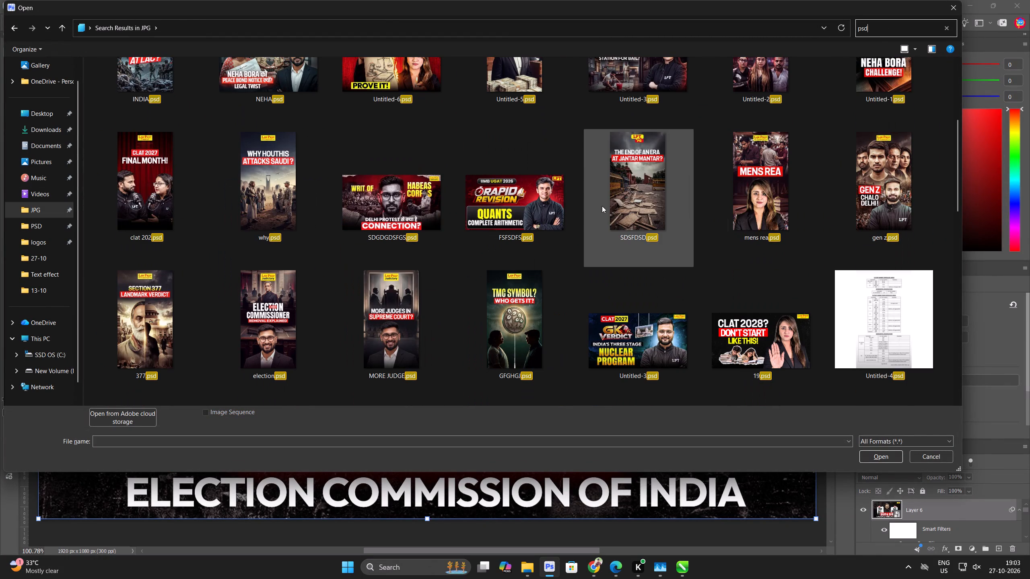
{"action": "double_click", "coordinate": [606, 336]}
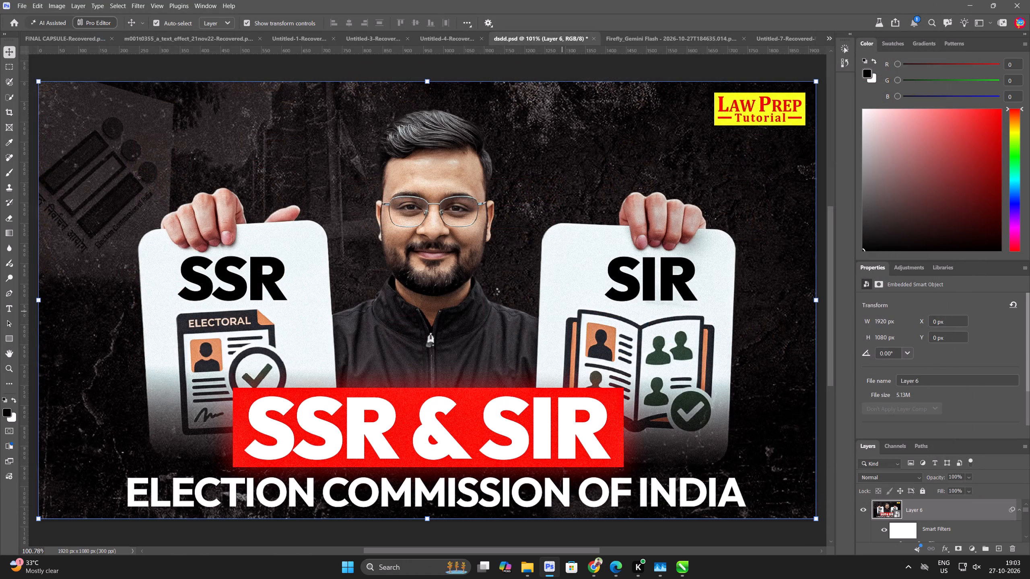
{"action": "left_click", "coordinate": [556, 222]}
{"action": "scroll", "coordinate": [561, 237], "scroll_direction": "down", "scroll_amount": 2}
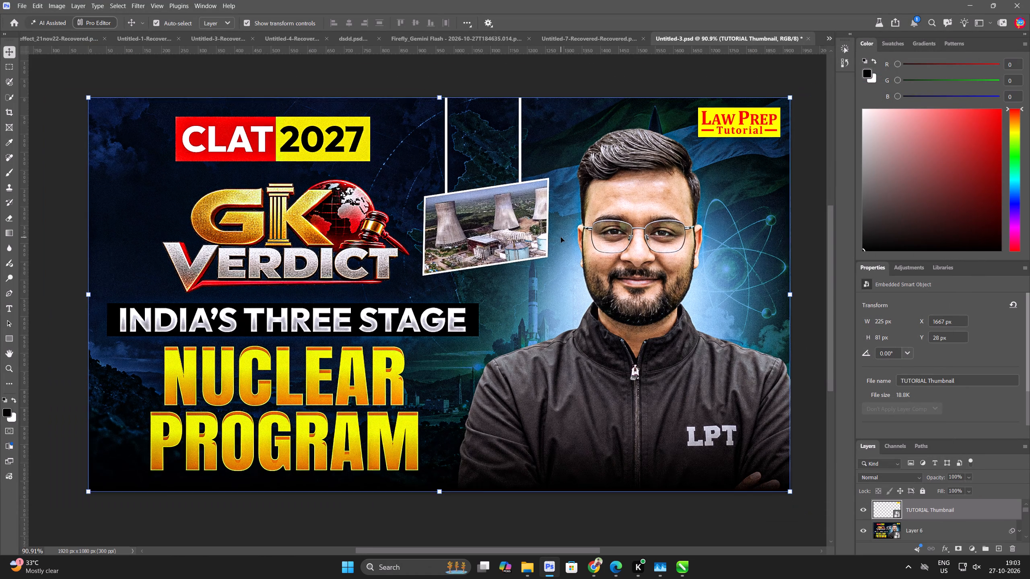
Hide the merged Layer 6 so the nuclear program thumbnail's individual layers can be edited.
{"action": "scroll", "coordinate": [561, 237], "scroll_direction": "down", "scroll_amount": 6}
{"action": "left_click_drag", "start_coordinate": [176, 274], "coordinate": [180, 275]}
{"action": "left_click", "coordinate": [444, 287]}
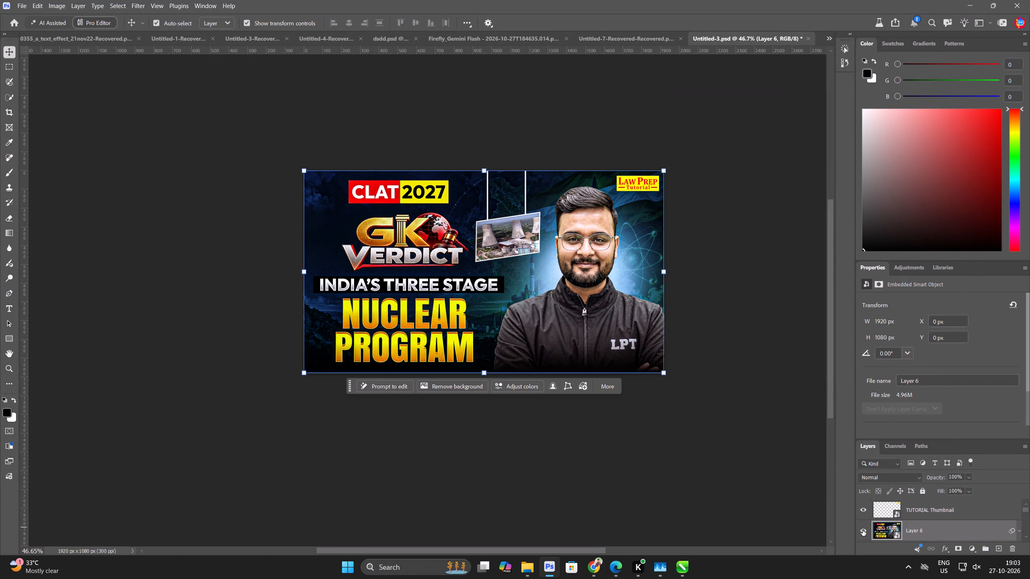
{"action": "left_click", "coordinate": [863, 530]}
{"action": "left_click_drag", "start_coordinate": [771, 414], "coordinate": [761, 411]}
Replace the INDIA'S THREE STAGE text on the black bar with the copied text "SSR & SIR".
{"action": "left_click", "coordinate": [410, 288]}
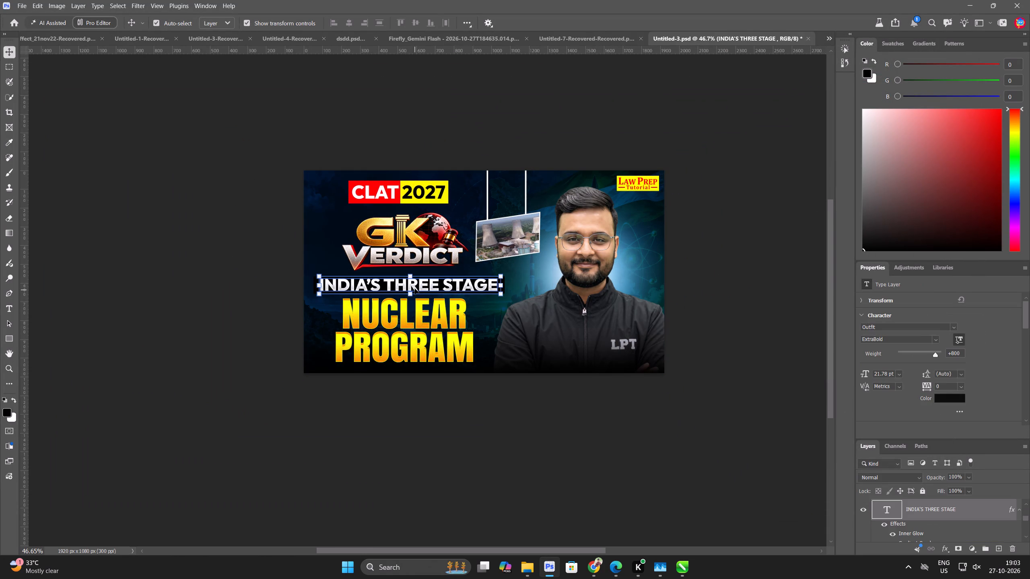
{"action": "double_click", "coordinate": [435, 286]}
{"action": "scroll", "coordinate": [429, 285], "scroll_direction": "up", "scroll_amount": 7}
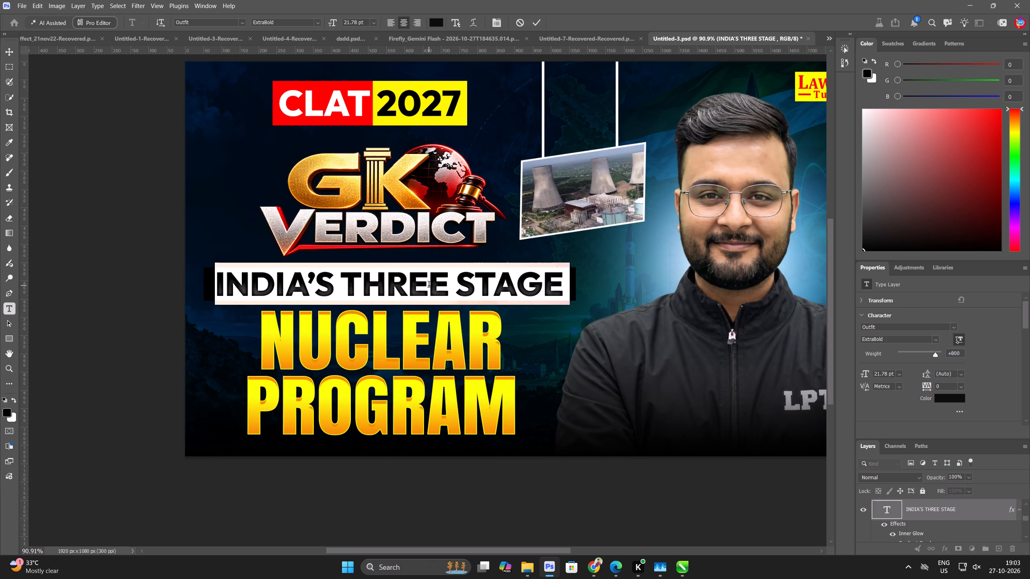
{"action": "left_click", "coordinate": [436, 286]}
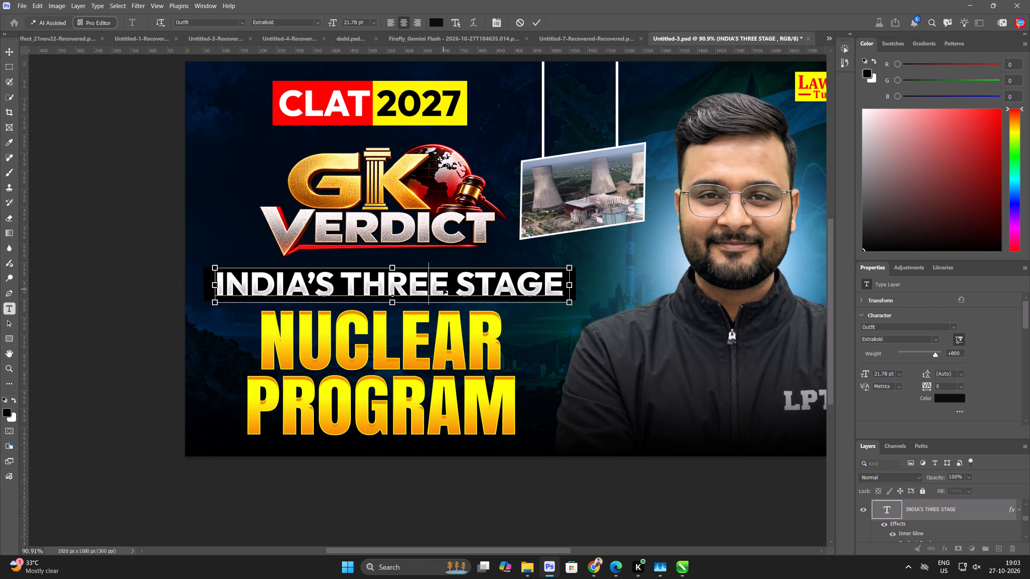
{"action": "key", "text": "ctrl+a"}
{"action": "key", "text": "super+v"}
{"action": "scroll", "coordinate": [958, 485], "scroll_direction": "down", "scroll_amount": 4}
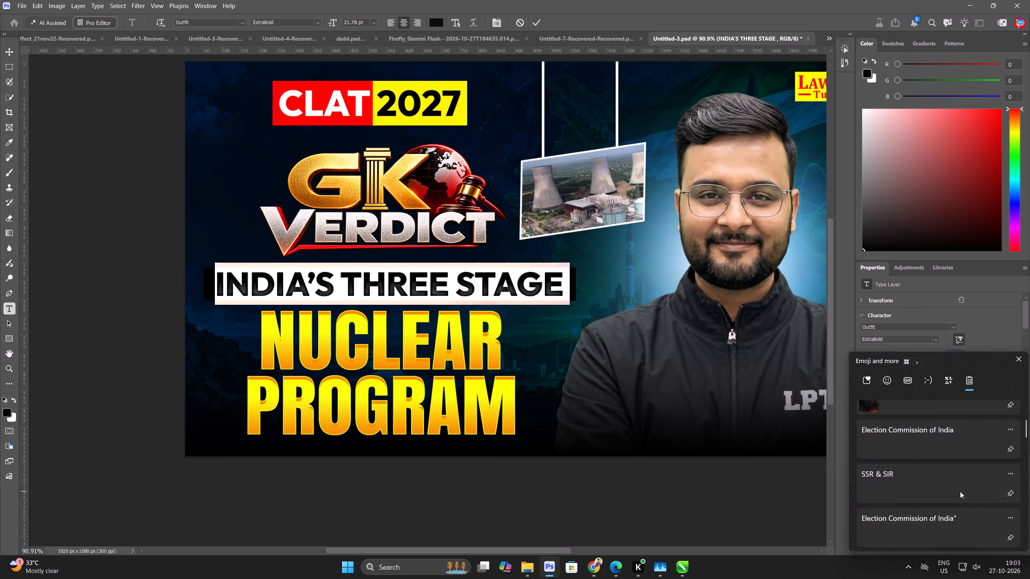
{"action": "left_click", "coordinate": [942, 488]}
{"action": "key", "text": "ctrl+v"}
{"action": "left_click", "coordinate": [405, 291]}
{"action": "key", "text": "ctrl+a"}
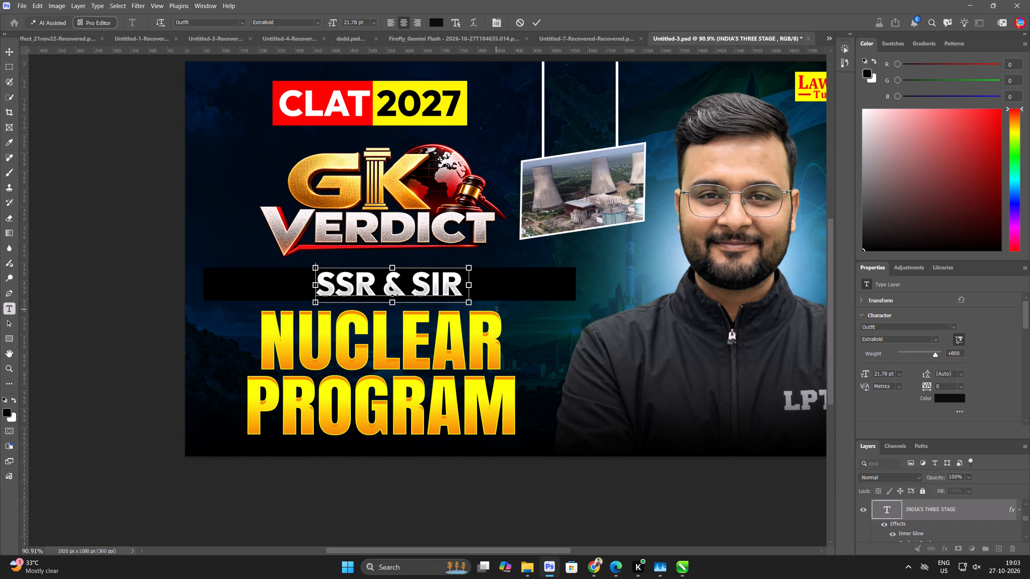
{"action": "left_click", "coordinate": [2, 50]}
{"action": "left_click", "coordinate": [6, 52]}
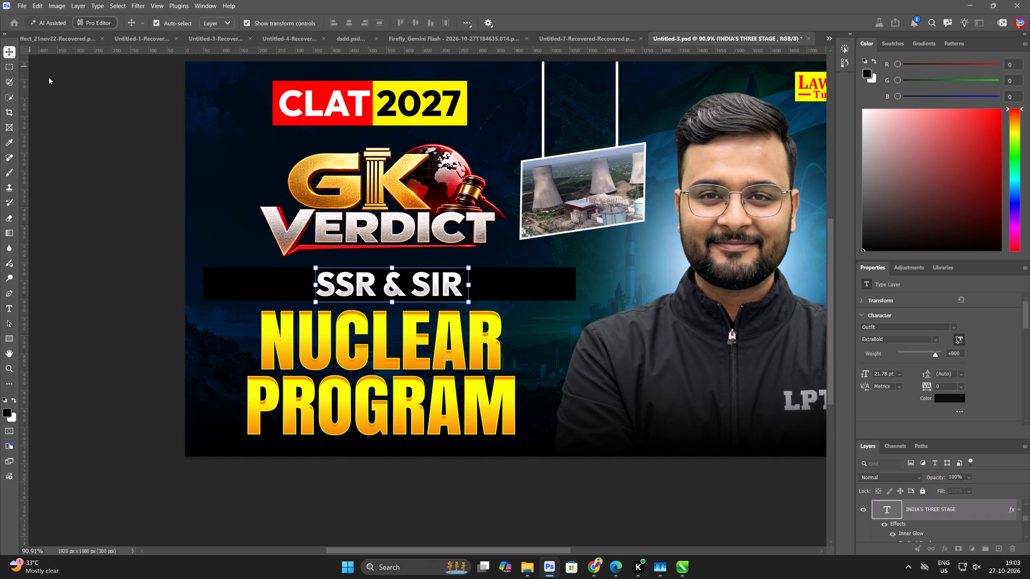
Replace the text on the black bar with "Election Commission of India" and set it in all caps.
{"action": "double_click", "coordinate": [410, 279]}
{"action": "key", "text": "super+v"}
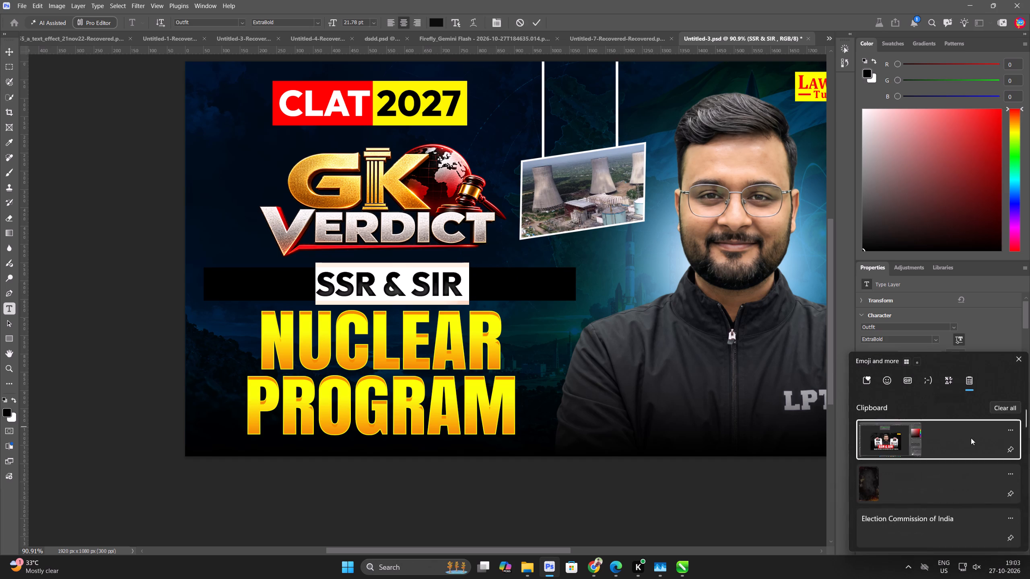
{"action": "scroll", "coordinate": [957, 482], "scroll_direction": "down", "scroll_amount": 2}
{"action": "left_click", "coordinate": [945, 478]}
{"action": "key", "text": "ctrl+v"}
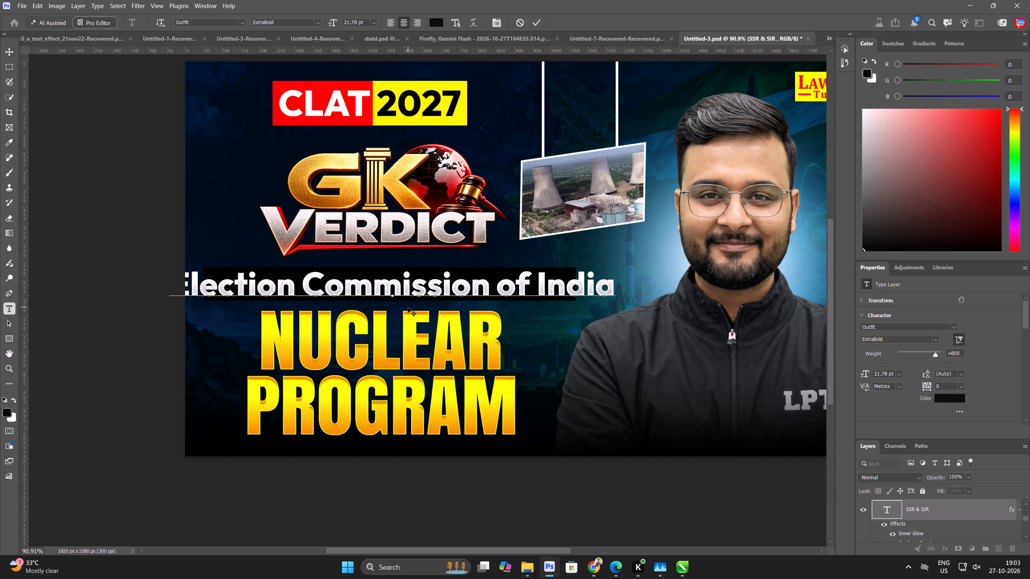
{"action": "key", "text": "ctrl+a"}
{"action": "key", "text": "ctrl+shift+k"}
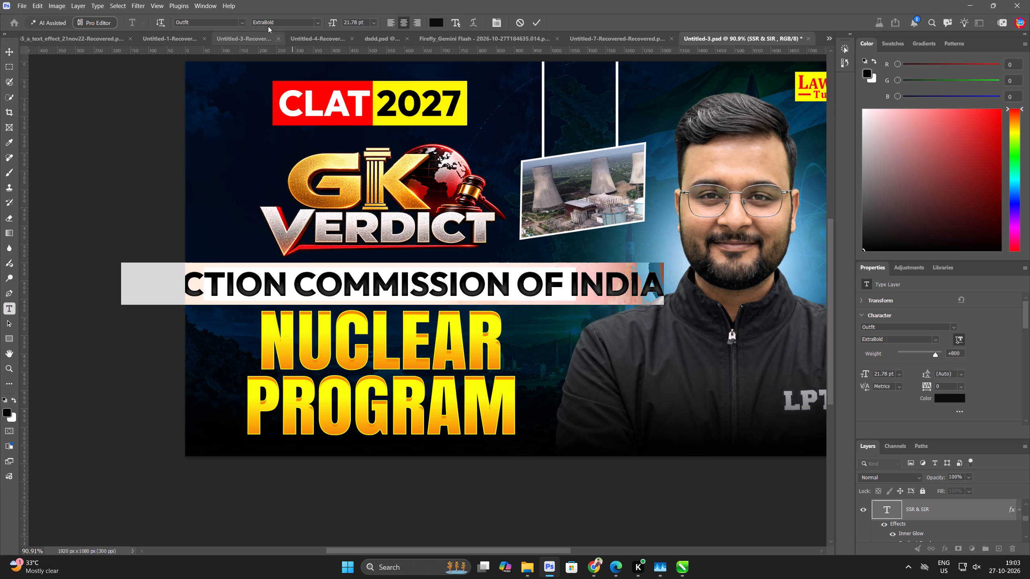
Set the ELECTION COMMISSION OF INDIA text to 15 pt and centre it on the black bar.
{"action": "left_click", "coordinate": [334, 24]}
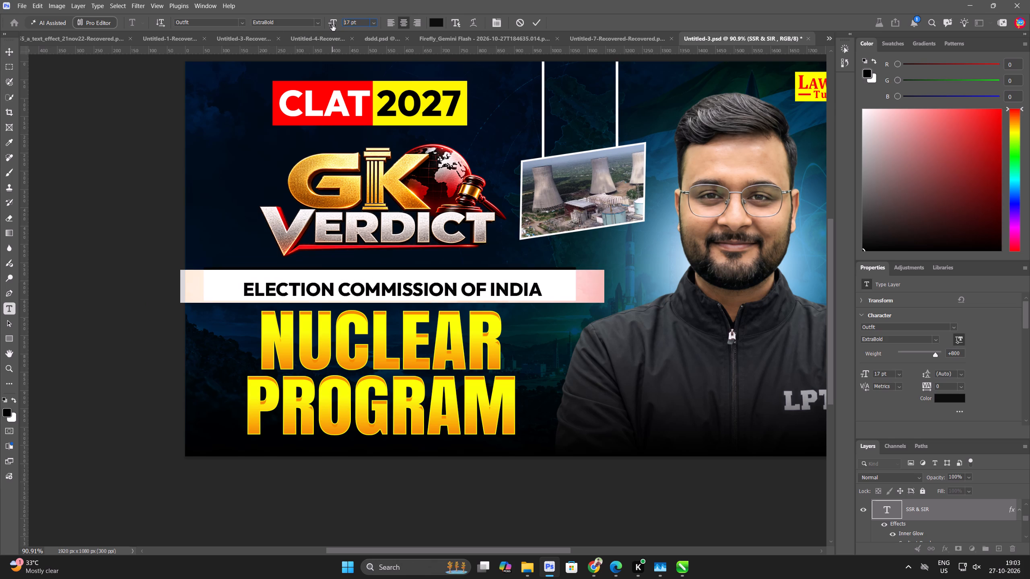
{"action": "left_click", "coordinate": [11, 49]}
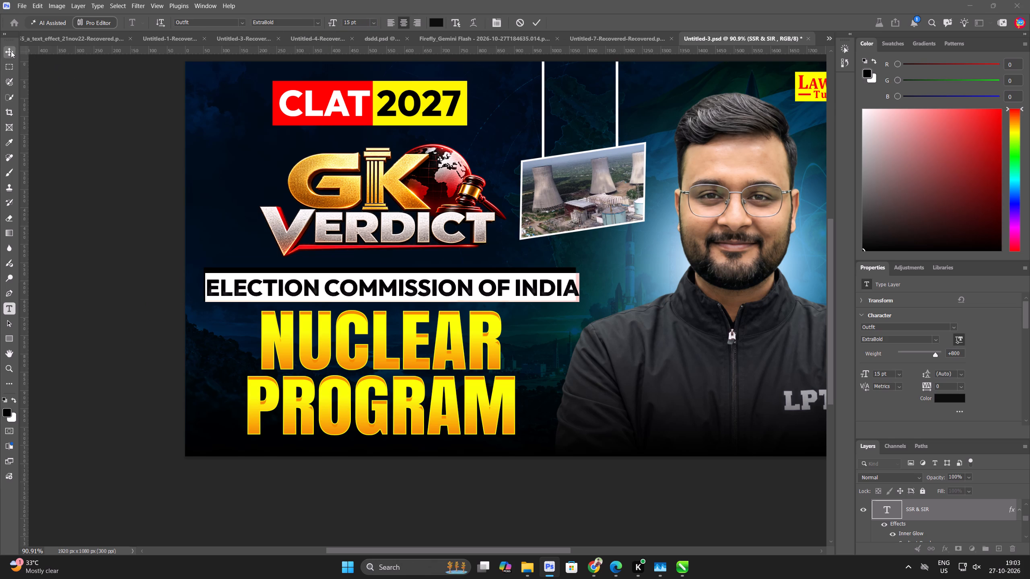
{"action": "left_click", "coordinate": [104, 183]}
{"action": "scroll", "coordinate": [401, 296], "scroll_direction": "up", "scroll_amount": 2}
{"action": "left_click_drag", "start_coordinate": [416, 291], "coordinate": [408, 281]}
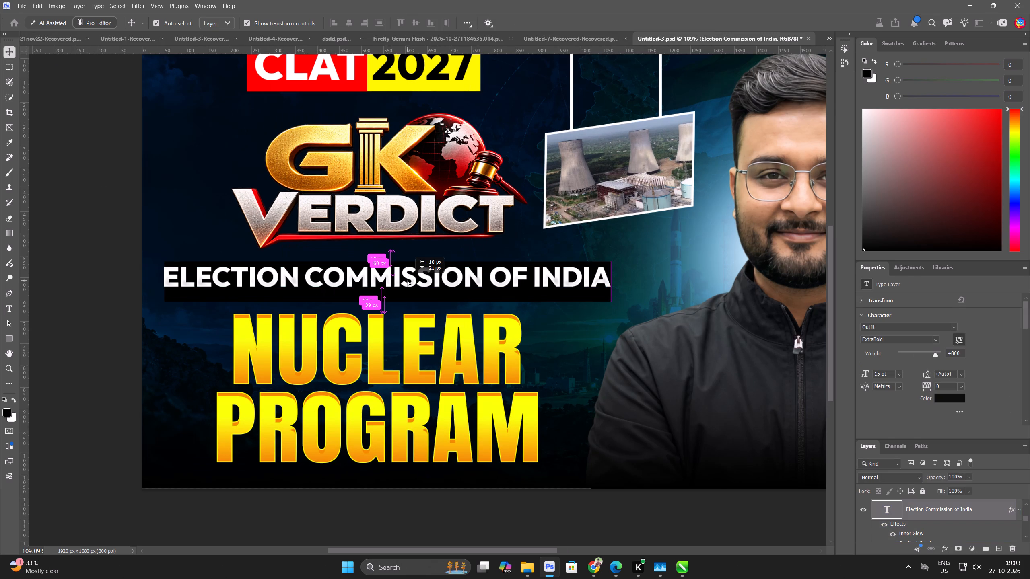
{"action": "left_click_drag", "start_coordinate": [408, 281], "coordinate": [408, 285]}
Replace the yellow NUCLEAR text with "SSR &", cutting the word SIR out of the pasted text for reuse.
{"action": "triple_click", "coordinate": [432, 368]}
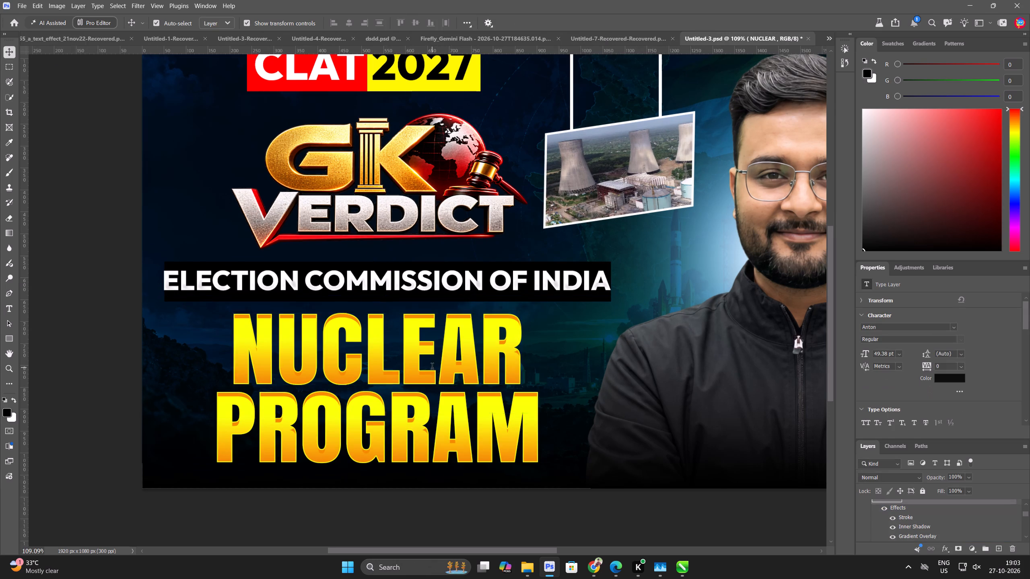
{"action": "key", "text": "super+v"}
{"action": "scroll", "coordinate": [949, 488], "scroll_direction": "down", "scroll_amount": 4}
{"action": "left_click", "coordinate": [902, 479]}
{"action": "key", "text": "ctrl+v"}
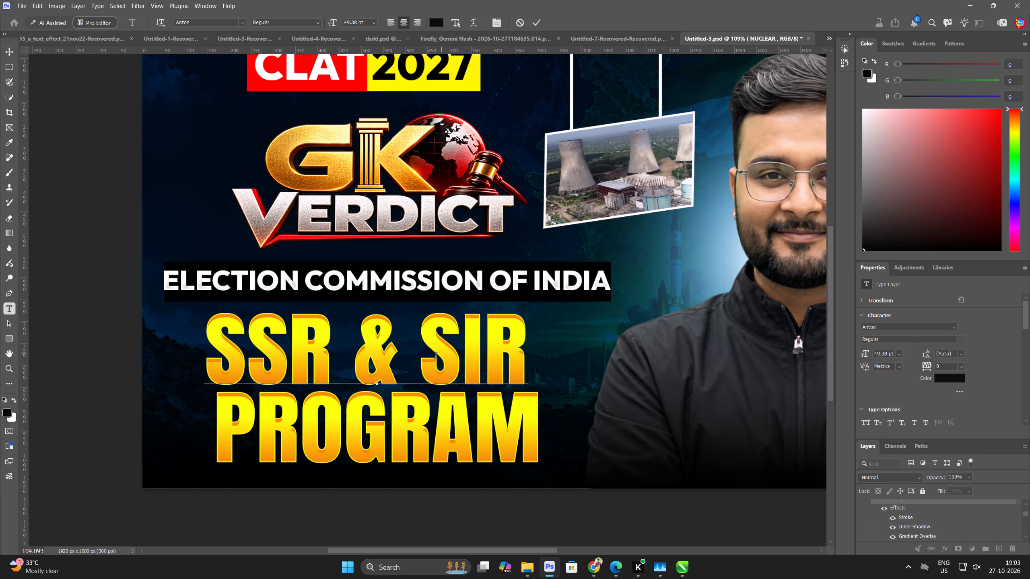
{"action": "left_click", "coordinate": [433, 360]}
{"action": "left_click_drag", "start_coordinate": [421, 365], "coordinate": [624, 389]}
{"action": "key", "text": "ctrl+x"}
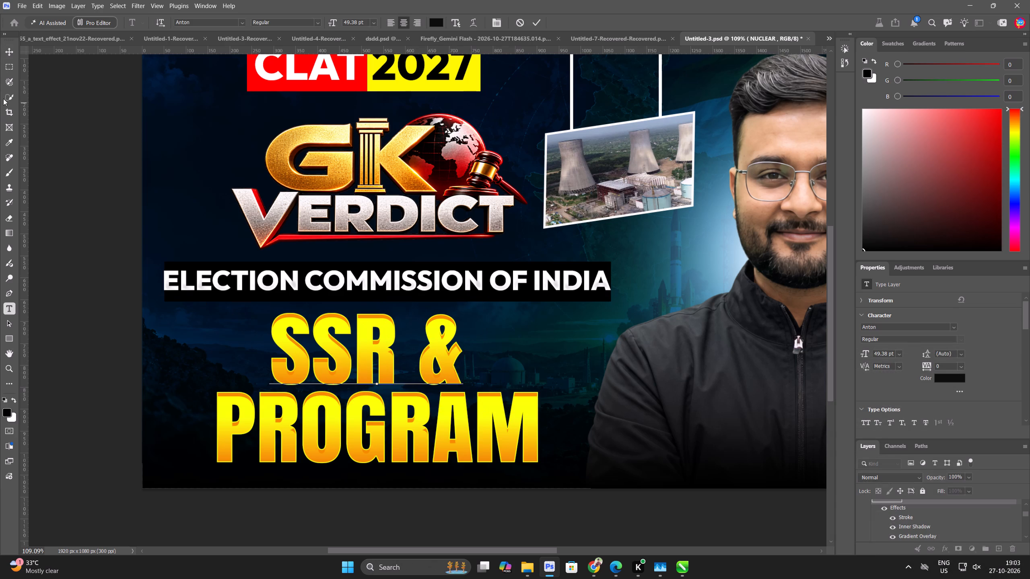
{"action": "left_click", "coordinate": [12, 48]}
{"action": "left_click", "coordinate": [94, 339]}
Replace the yellow PROGRAM text with the cut word "SIR".
{"action": "double_click", "coordinate": [263, 417]}
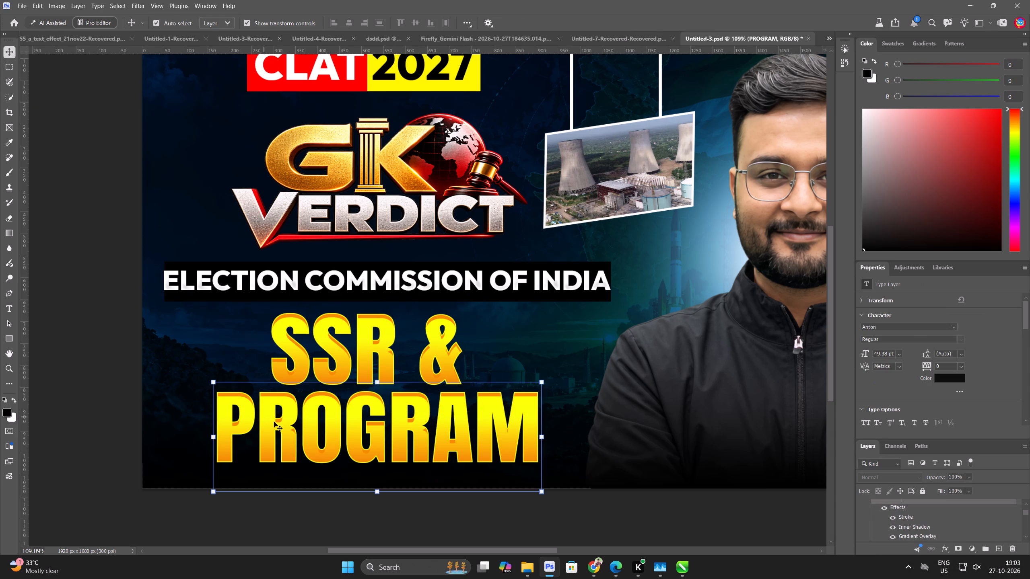
{"action": "double_click", "coordinate": [278, 423]}
{"action": "key", "text": "ctrl+a"}
{"action": "key", "text": "ctrl+v"}
{"action": "key", "text": "ctrl+a"}
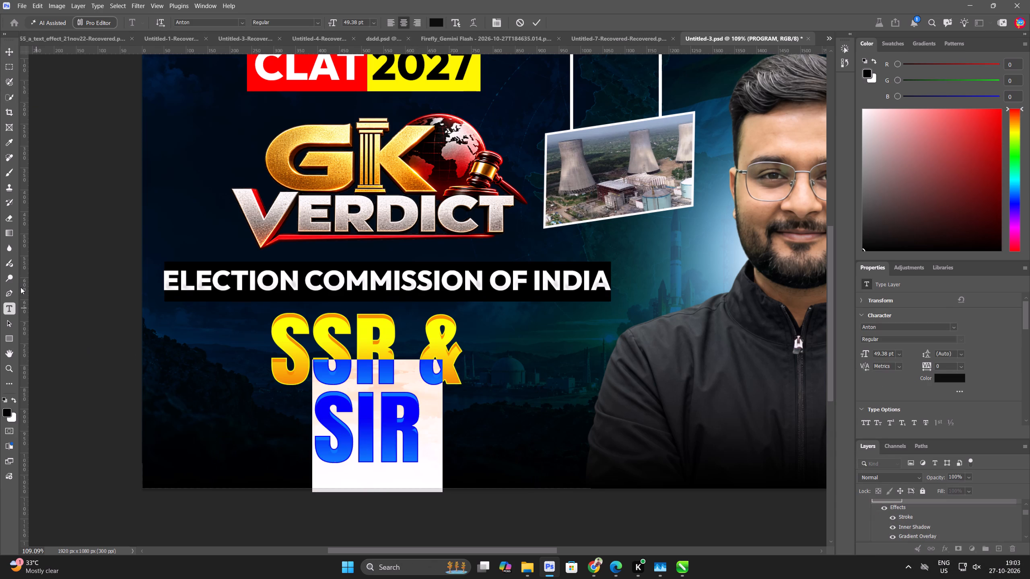
{"action": "left_click", "coordinate": [7, 53]}
{"action": "left_click_drag", "start_coordinate": [43, 143], "coordinate": [49, 148]}
Place SIR beside "SSR &" on one line and shift both texts lower, clear of the black bar.
{"action": "scroll", "coordinate": [414, 391], "scroll_direction": "down", "scroll_amount": 8}
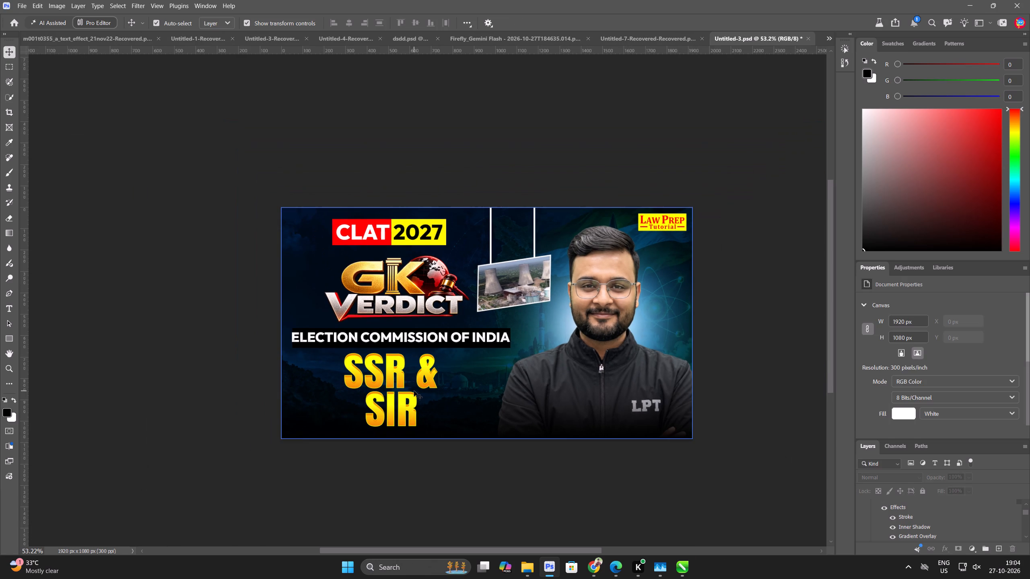
{"action": "left_click_drag", "start_coordinate": [410, 407], "coordinate": [488, 372]}
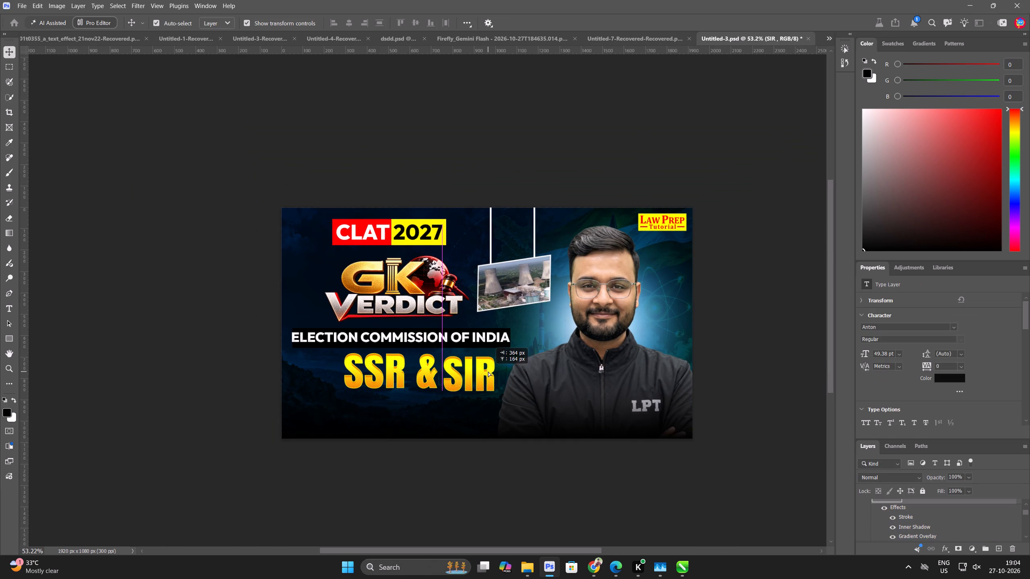
{"action": "left_click_drag", "start_coordinate": [488, 372], "coordinate": [488, 369]}
{"action": "left_click", "coordinate": [422, 375], "text": "shift"}
{"action": "left_click_drag", "start_coordinate": [427, 372], "coordinate": [406, 359]}
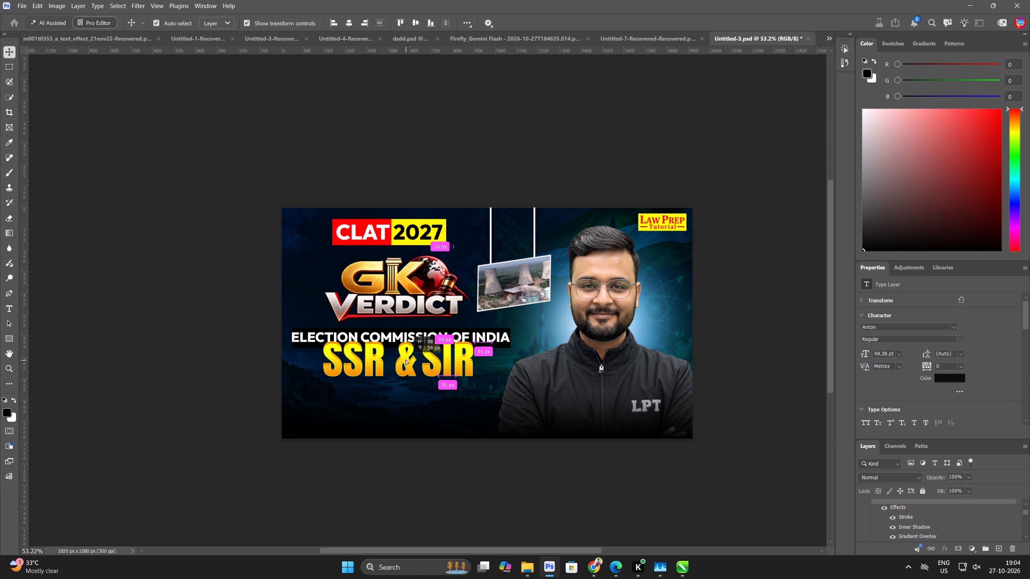
{"action": "left_click_drag", "start_coordinate": [406, 359], "coordinate": [395, 389]}
Move the ELECTION COMMISSION OF INDIA text and its black bar below the SSR & SIR heading.
{"action": "left_click_drag", "start_coordinate": [495, 339], "coordinate": [488, 414]}
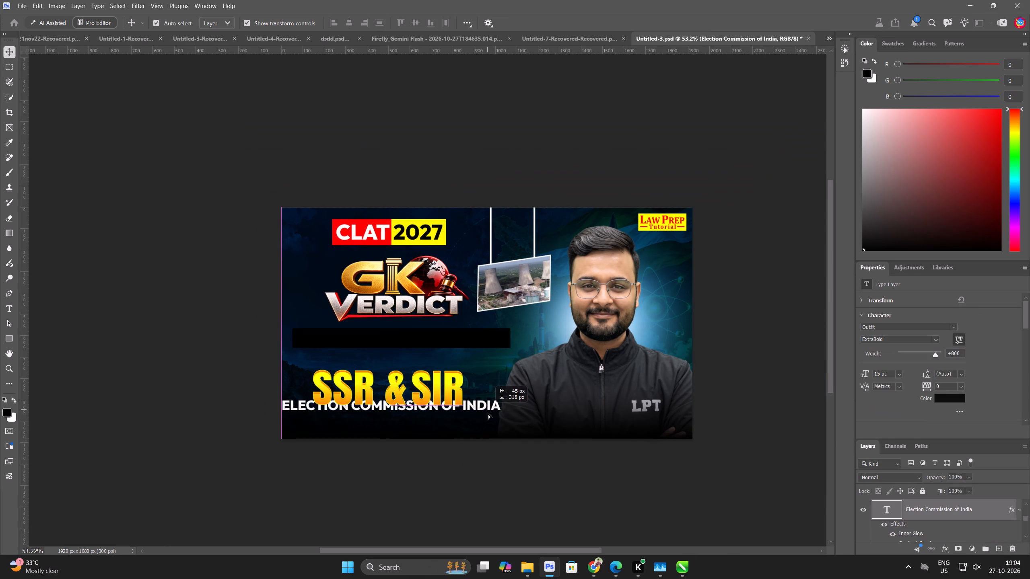
{"action": "left_click_drag", "start_coordinate": [488, 414], "coordinate": [489, 419]}
{"action": "left_click_drag", "start_coordinate": [473, 337], "coordinate": [475, 424]}
Move the two SSR & SIR texts up together beneath the GK Verdict logo and scale them to about 131%.
{"action": "left_click", "coordinate": [450, 382]}
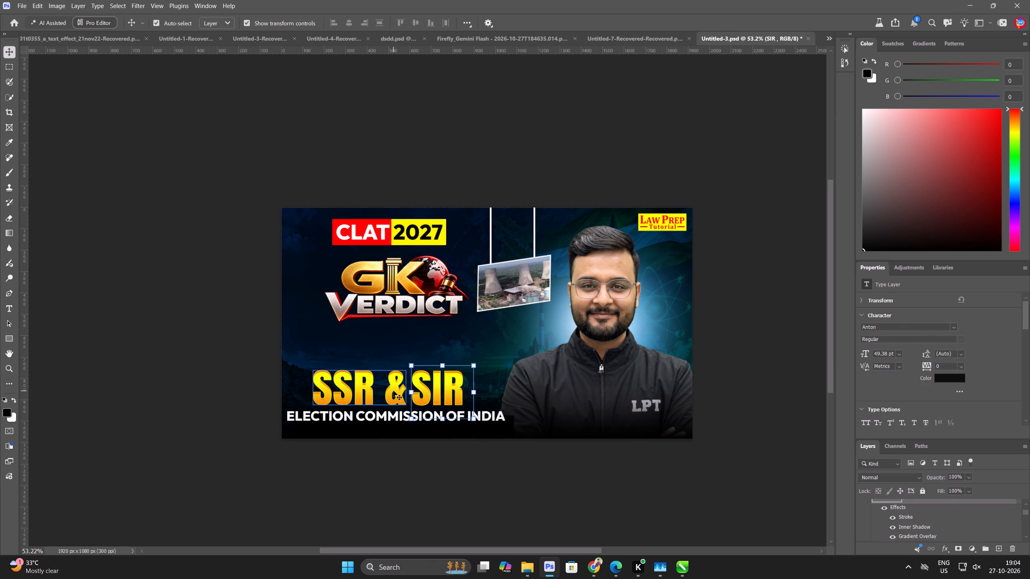
{"action": "left_click", "coordinate": [393, 391], "text": "shift"}
{"action": "left_click_drag", "start_coordinate": [393, 391], "coordinate": [396, 360]}
{"action": "left_click_drag", "start_coordinate": [393, 392], "coordinate": [396, 366]}
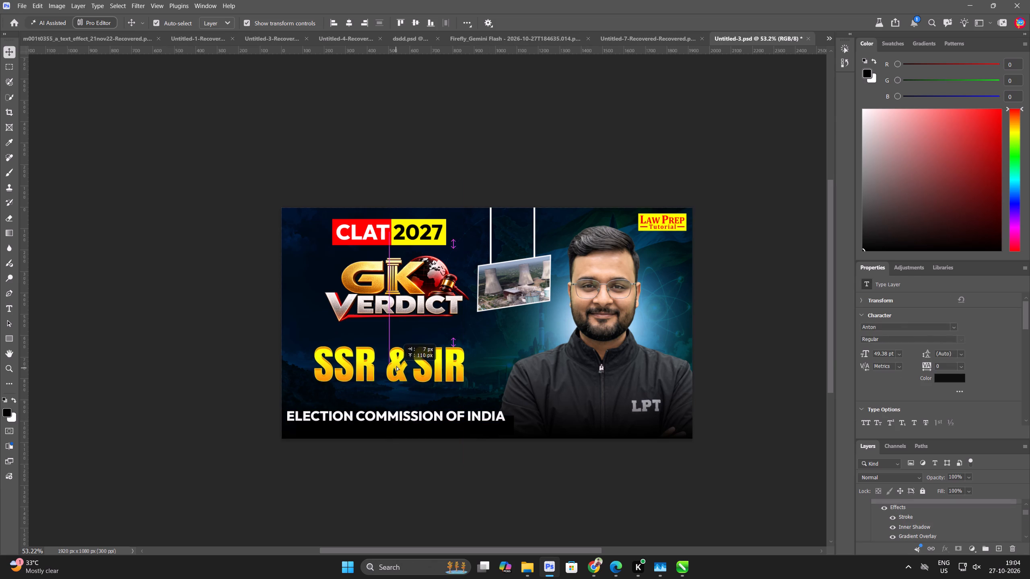
{"action": "left_click_drag", "start_coordinate": [396, 366], "coordinate": [397, 364]}
{"action": "left_click_drag", "start_coordinate": [388, 378], "coordinate": [391, 389]}
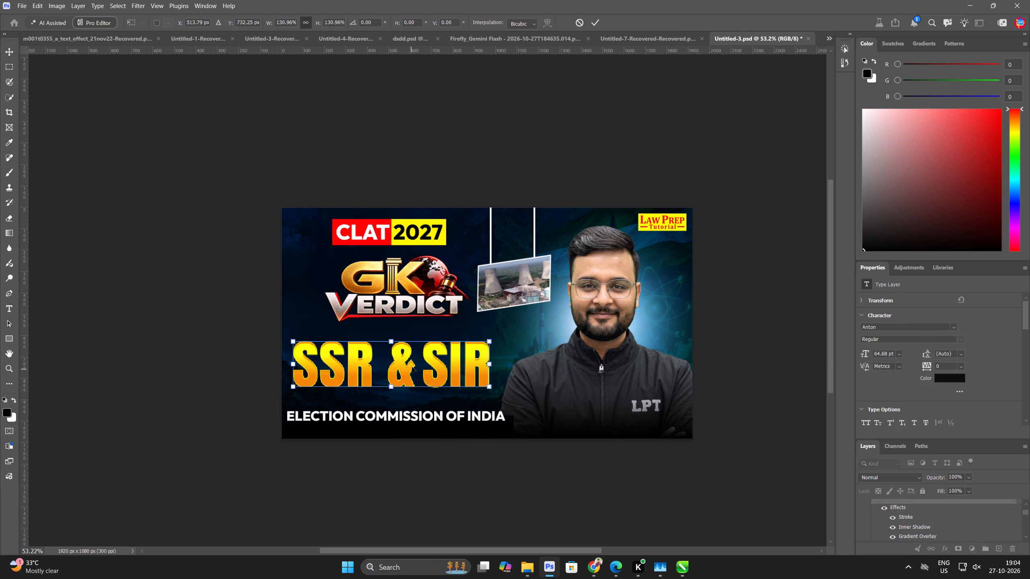
{"action": "left_click_drag", "start_coordinate": [412, 368], "coordinate": [413, 361]}
{"action": "left_click", "coordinate": [590, 23]}
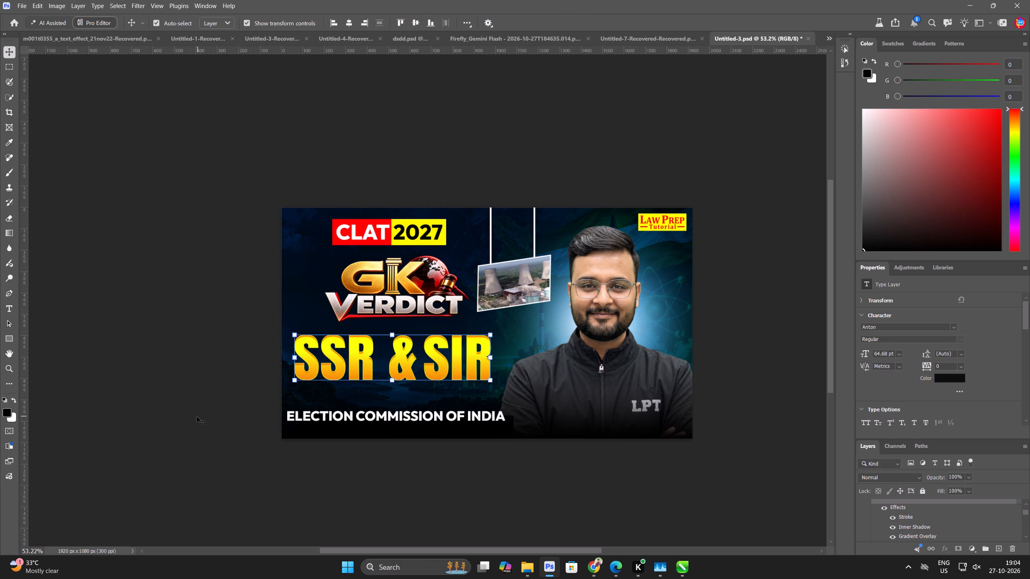
{"action": "left_click_drag", "start_coordinate": [196, 417], "coordinate": [204, 417]}
Break the ELECTION COMMISSION OF INDIA text onto a second line before OF INDIA and move it just below SSR & SIR.
{"action": "scroll", "coordinate": [380, 411], "scroll_direction": "up", "scroll_amount": 3}
{"action": "double_click", "coordinate": [424, 415]}
{"action": "left_click", "coordinate": [458, 417]}
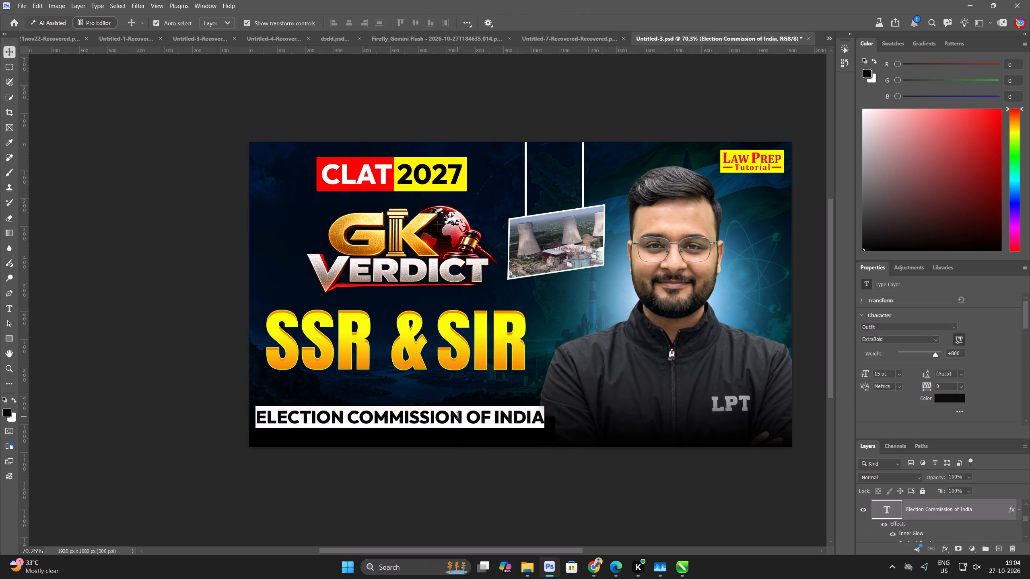
{"action": "key", "text": "Return"}
{"action": "key", "text": "ctrl+a"}
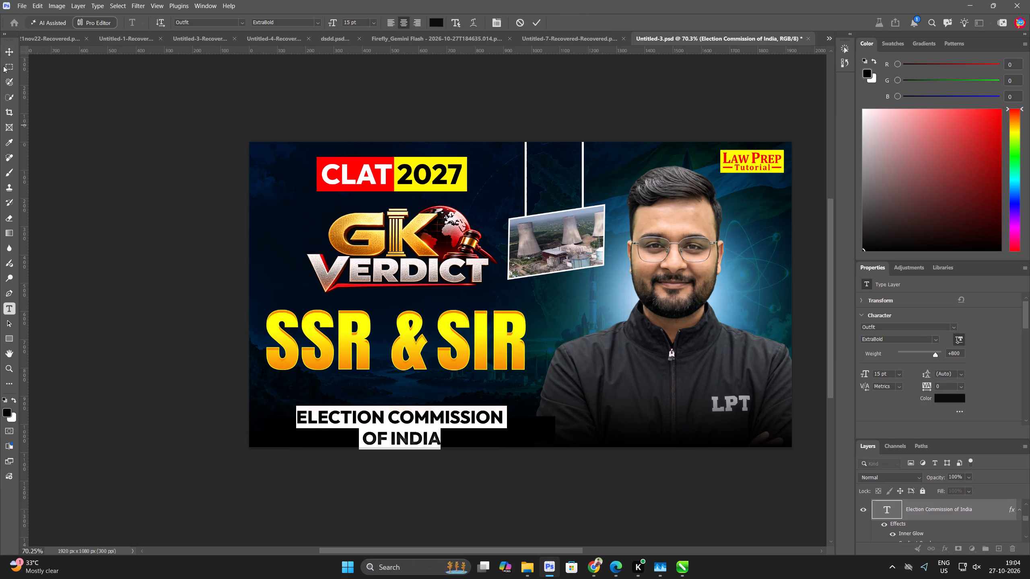
{"action": "left_click", "coordinate": [4, 55]}
{"action": "left_click_drag", "start_coordinate": [428, 416], "coordinate": [423, 388]}
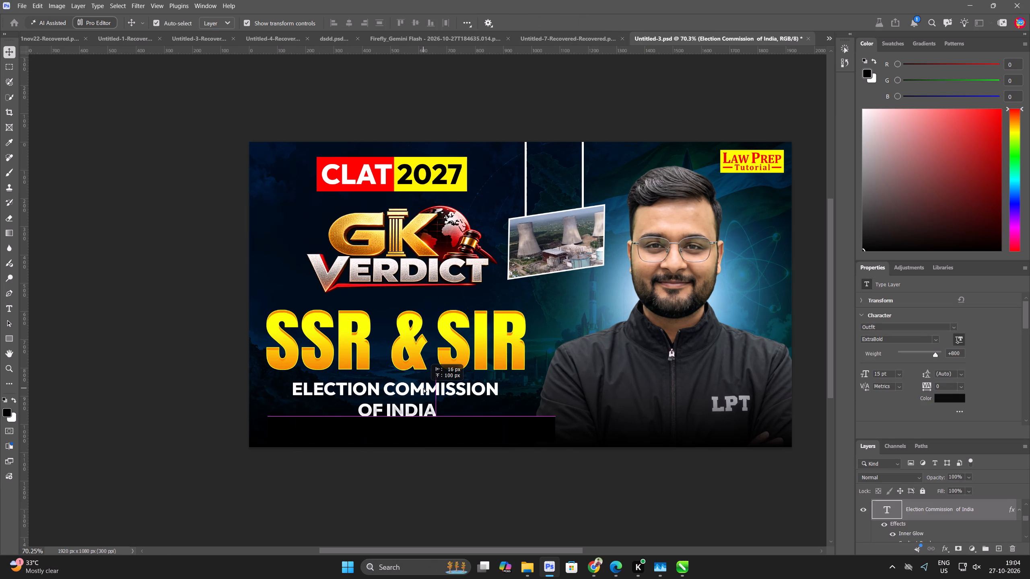
{"action": "left_click_drag", "start_coordinate": [423, 388], "coordinate": [422, 386]}
Hide the black bar's rectangle layer beneath the ELECTION COMMISSION OF INDIA text.
{"action": "left_click", "coordinate": [546, 433]}
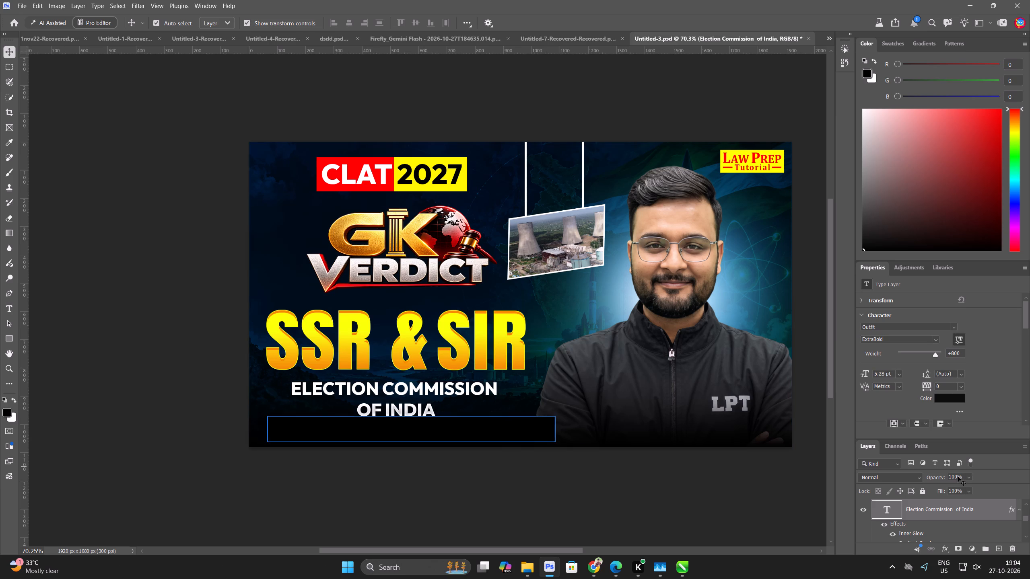
{"action": "left_click", "coordinate": [863, 529]}
{"action": "left_click_drag", "start_coordinate": [637, 478], "coordinate": [630, 475]}
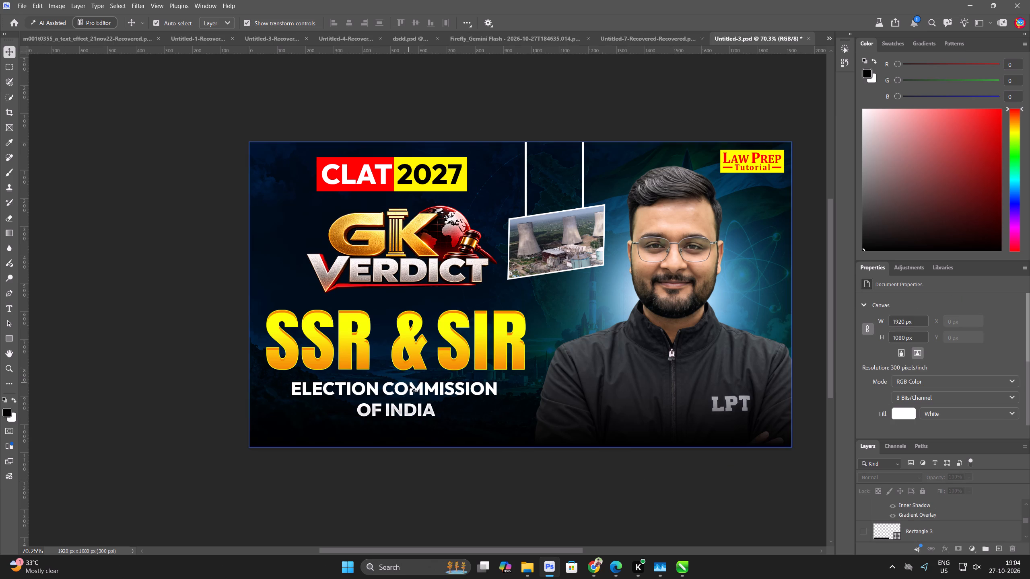
Fine-tune the position of the two-line ELECTION COMMISSION OF INDIA text beneath SSR & SIR.
{"action": "left_click", "coordinate": [408, 387]}
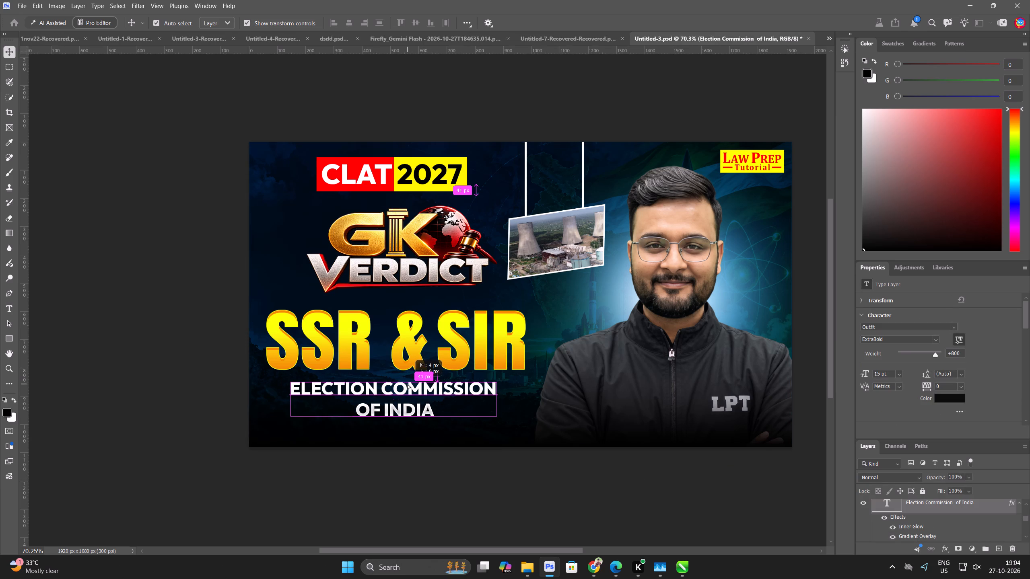
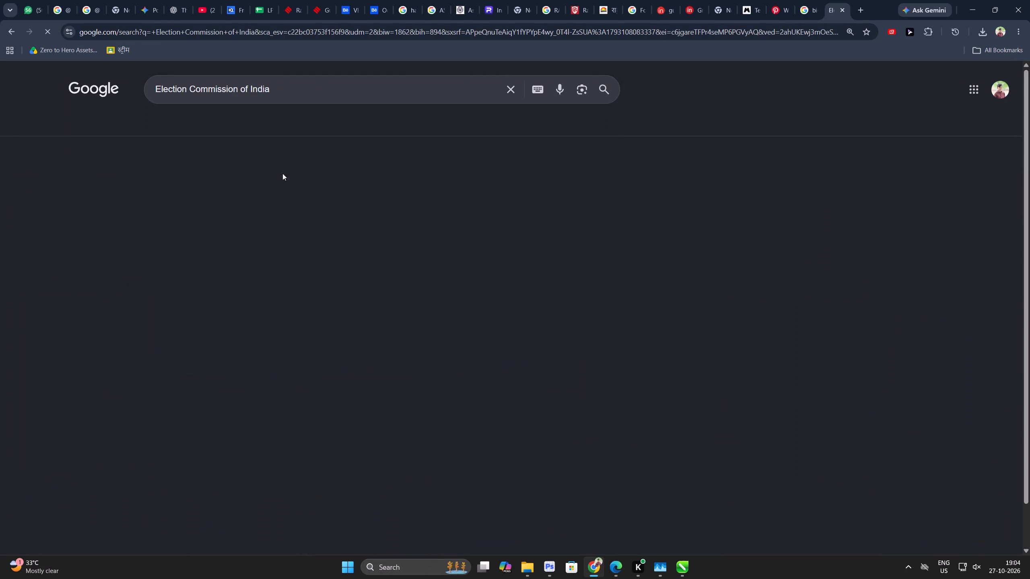
Copy the Election Commission "Voter Data" briefcase image from The Reporters' Collective result and switch back to Photoshop.
{"action": "left_click", "coordinate": [664, 240]}
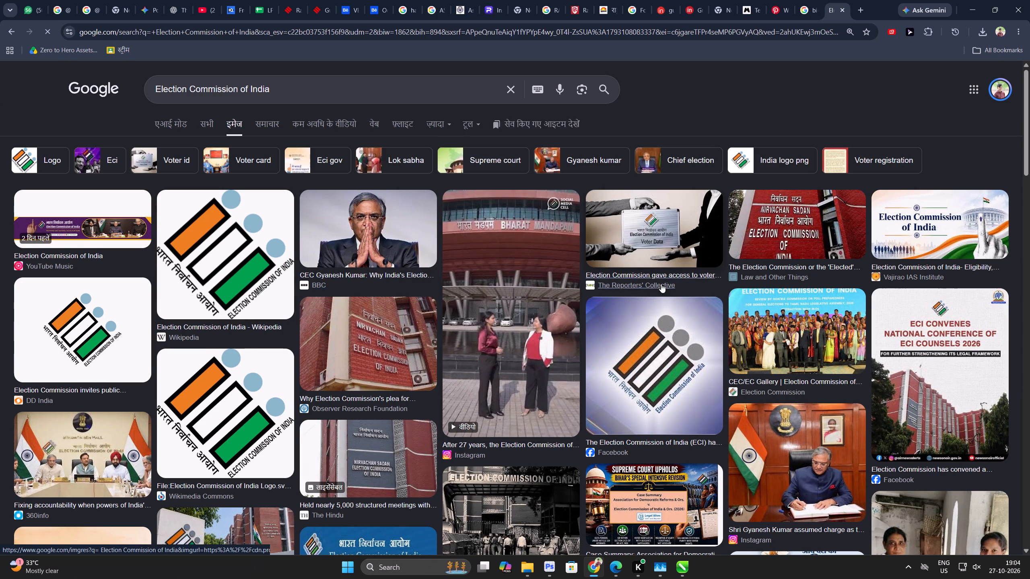
{"action": "right_click", "coordinate": [809, 287]}
{"action": "left_click", "coordinate": [863, 457]}
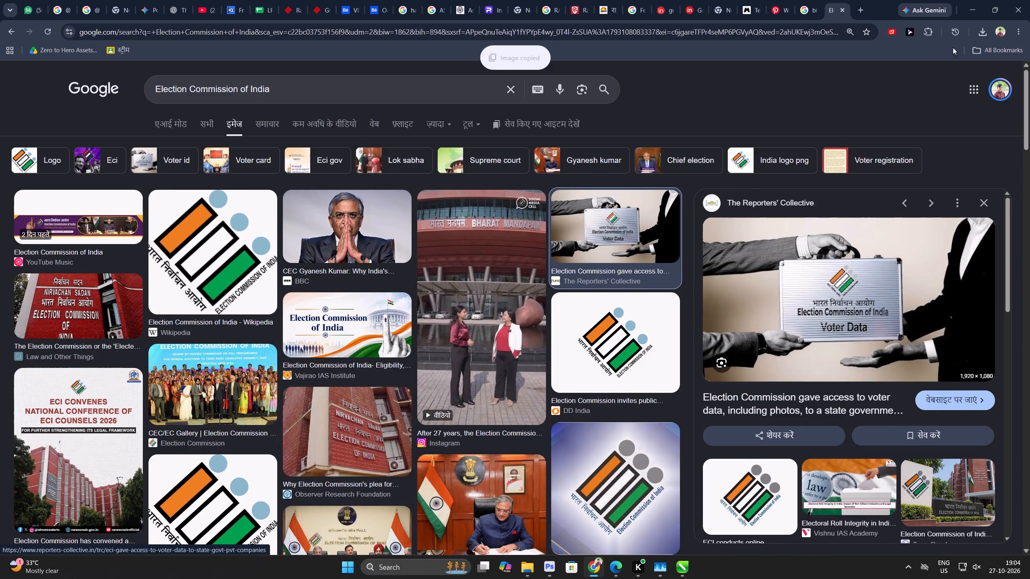
{"action": "left_click", "coordinate": [967, 0]}
Paste the briefcase image above the yellow hanging sign, clip it to that shape and position the Voter Data briefcase inside the frame.
{"action": "left_click", "coordinate": [547, 249]}
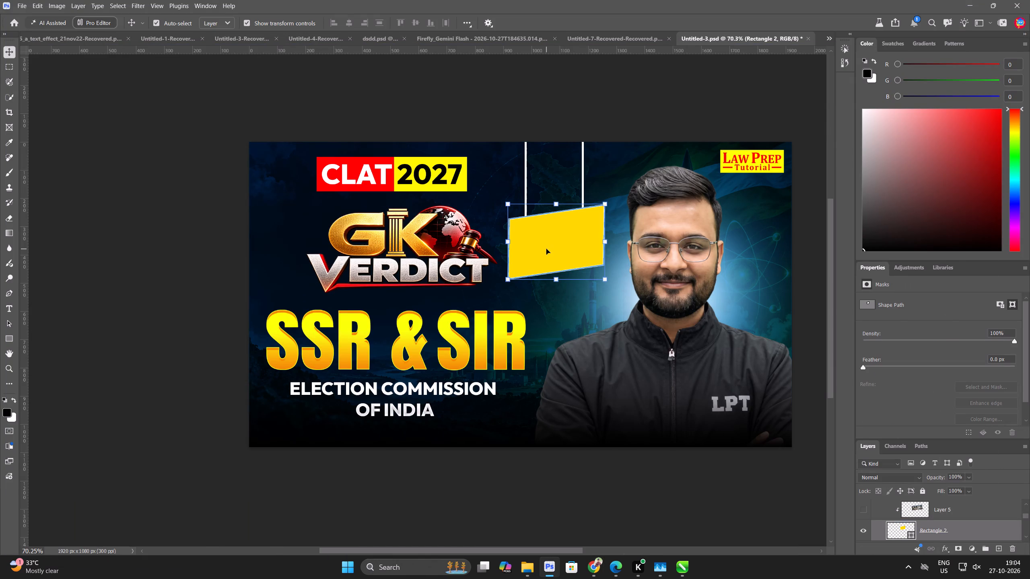
{"action": "key", "text": "ctrl+v"}
{"action": "key", "text": "ctrl+alt+g"}
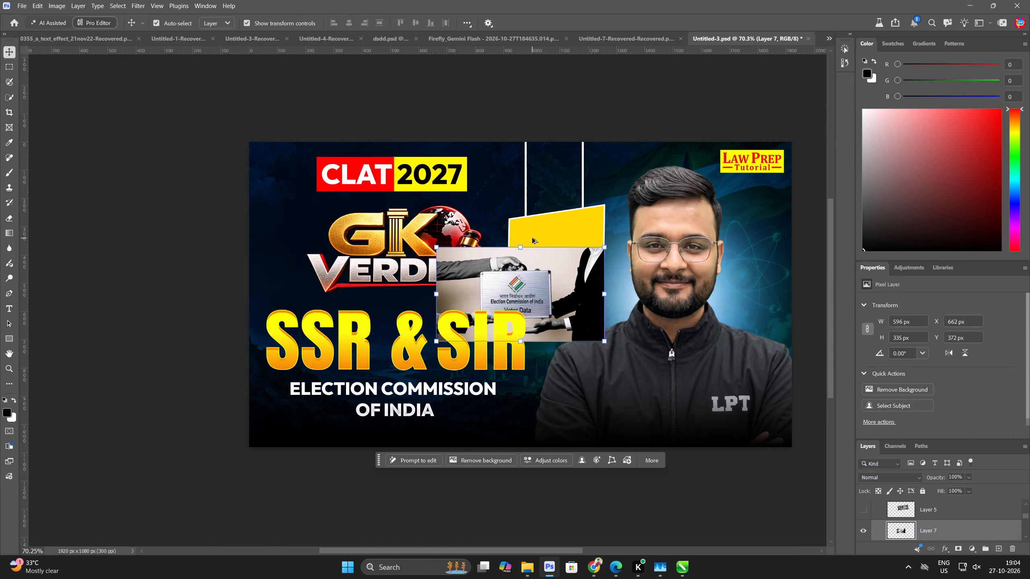
{"action": "key", "text": "ctrl+alt+g"}
{"action": "key", "text": "ctrl+t"}
{"action": "left_click_drag", "start_coordinate": [545, 282], "coordinate": [585, 232]}
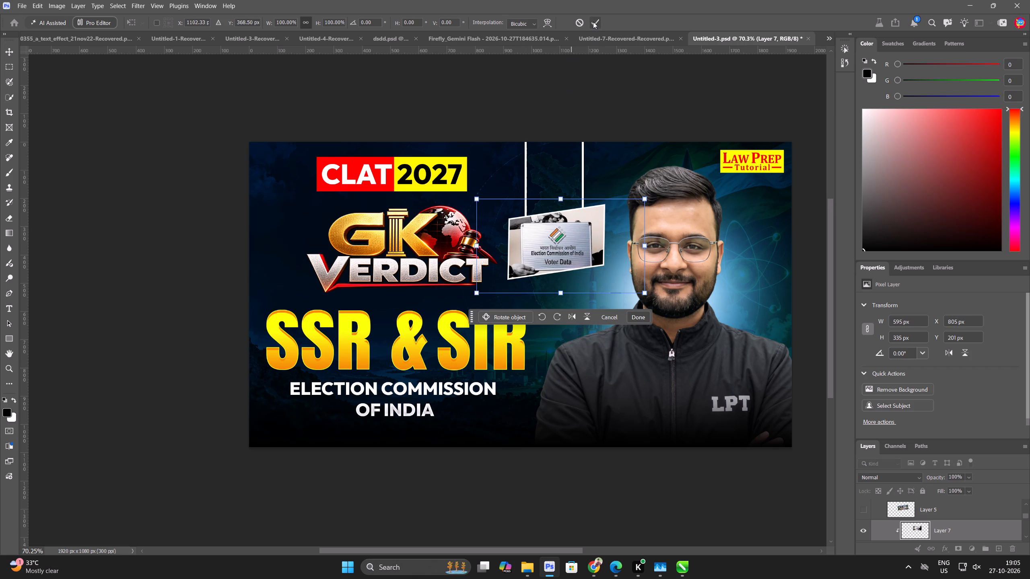
{"action": "left_click", "coordinate": [593, 22]}
{"action": "left_click", "coordinate": [97, 263]}
Stamp all visible artwork into a new layer at the top of the stack and convert it to a smart object.
{"action": "scroll", "coordinate": [217, 260], "scroll_direction": "down", "scroll_amount": 4}
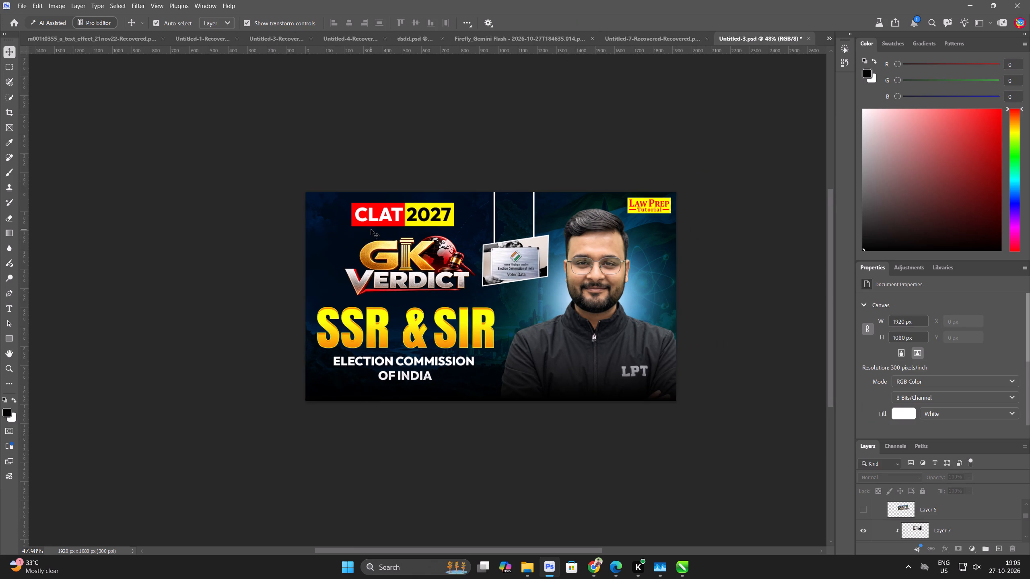
{"action": "key", "text": "ctrl+0"}
{"action": "key", "text": "ctrl+alt+a"}
{"action": "key", "text": "ctrl+alt+shift+e"}
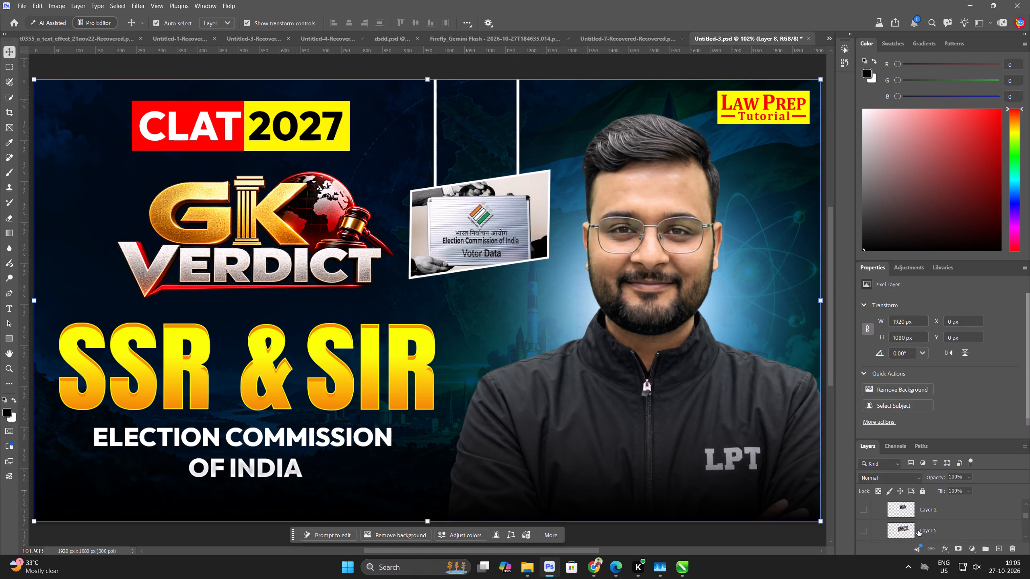
{"action": "scroll", "coordinate": [987, 548], "scroll_direction": "up", "scroll_amount": 20}
{"action": "scroll", "coordinate": [987, 548], "scroll_direction": "up", "scroll_amount": 11}
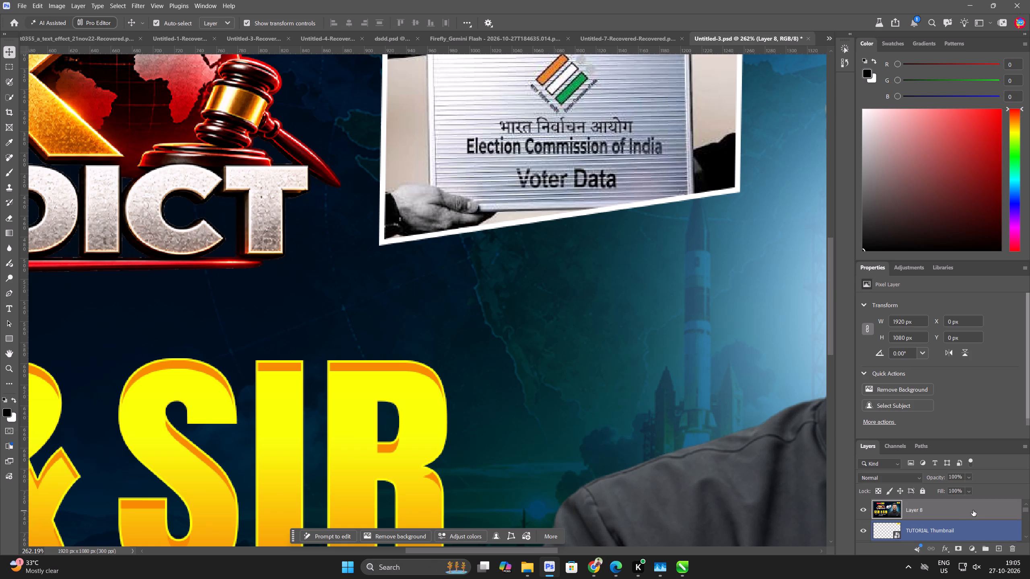
{"action": "scroll", "coordinate": [973, 510], "scroll_direction": "up", "scroll_amount": 4}
{"action": "key", "text": "ctrl+alt+q"}
{"action": "scroll", "coordinate": [982, 521], "scroll_direction": "down", "scroll_amount": 2}
{"action": "scroll", "coordinate": [984, 522], "scroll_direction": "up", "scroll_amount": 1}
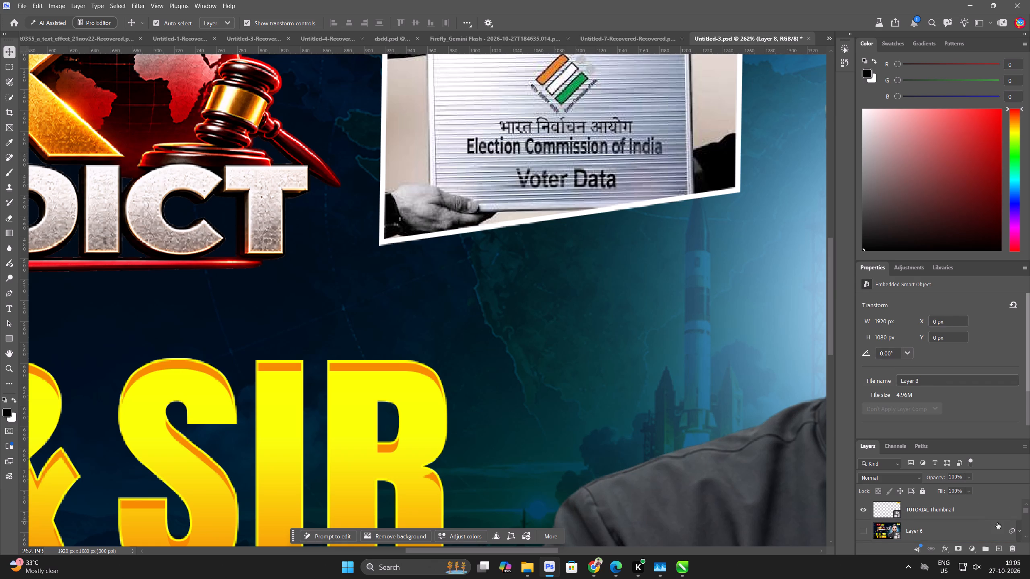
Copy the smart filters from Layer 6 onto the new merged layer and place the TUTORIAL Thumbnail logo layer above it.
{"action": "left_click_drag", "start_coordinate": [1011, 528], "coordinate": [993, 513]}
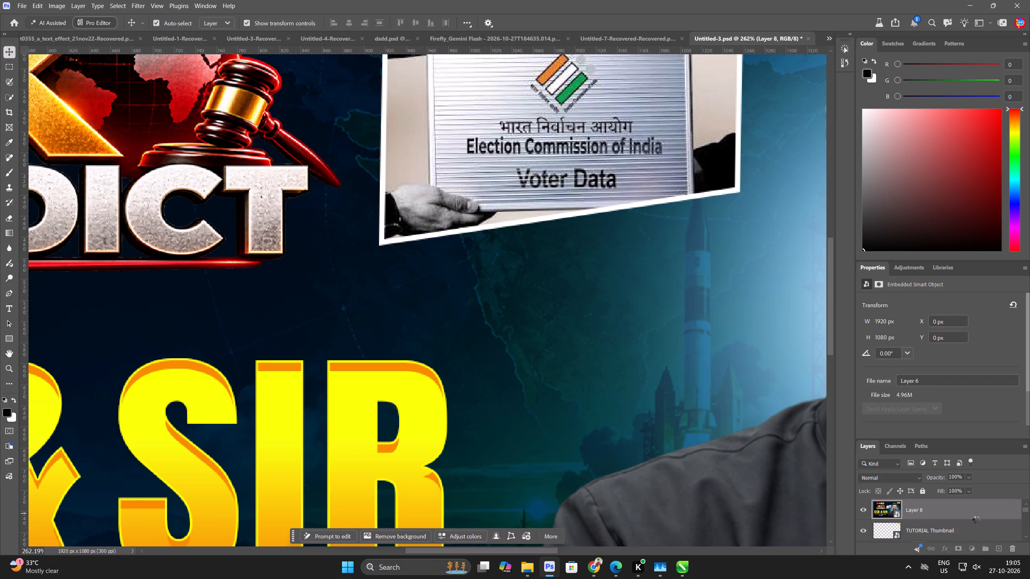
{"action": "left_click_drag", "start_coordinate": [947, 513], "coordinate": [946, 502]}
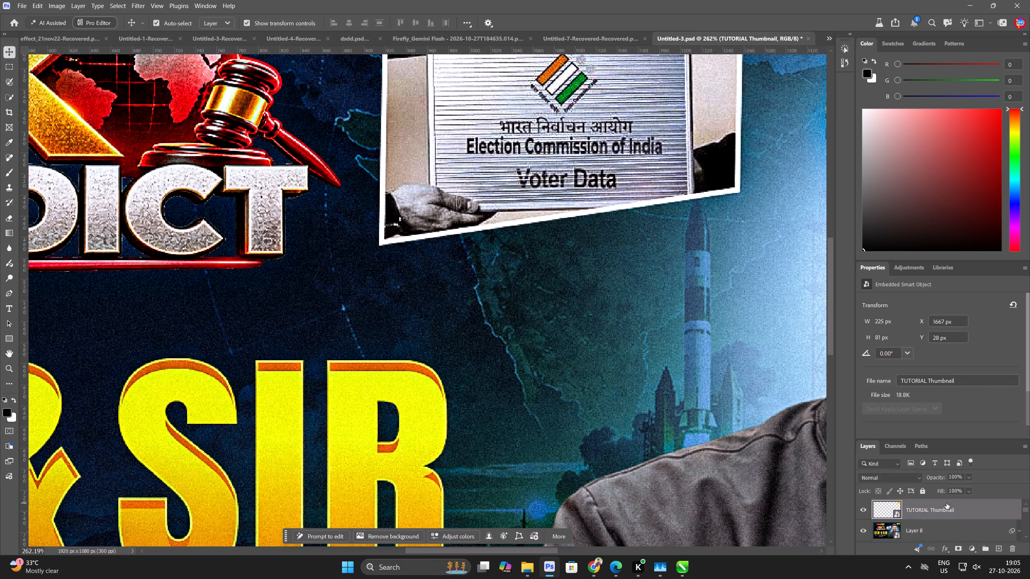
{"action": "key", "text": "ctrl+alt+s"}
{"action": "left_click_drag", "start_coordinate": [190, 409], "coordinate": [193, 401]}
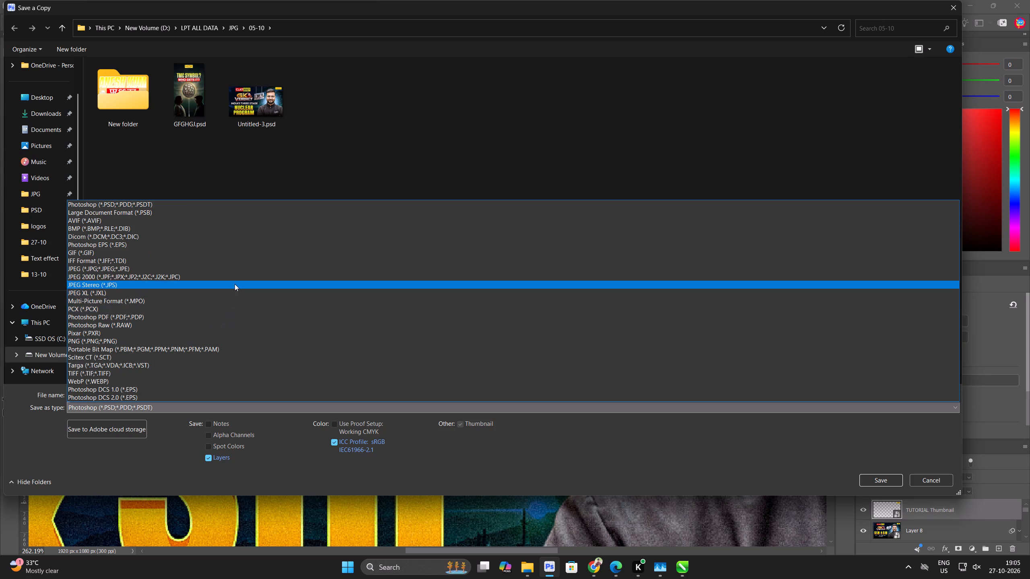
{"action": "left_click", "coordinate": [237, 270]}
{"action": "left_click", "coordinate": [54, 236]}
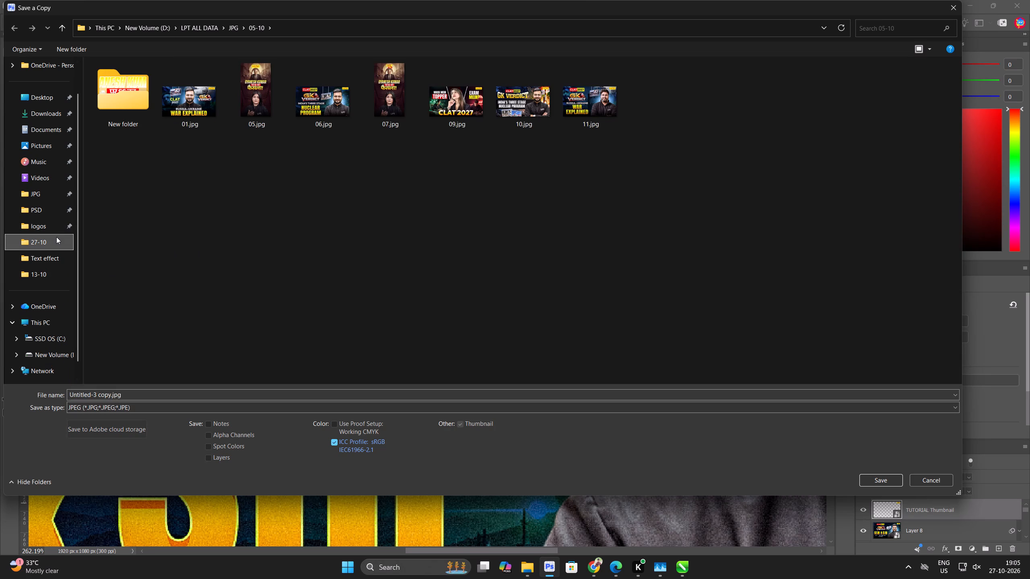
{"action": "scroll", "coordinate": [570, 343], "scroll_direction": "down", "scroll_amount": 5}
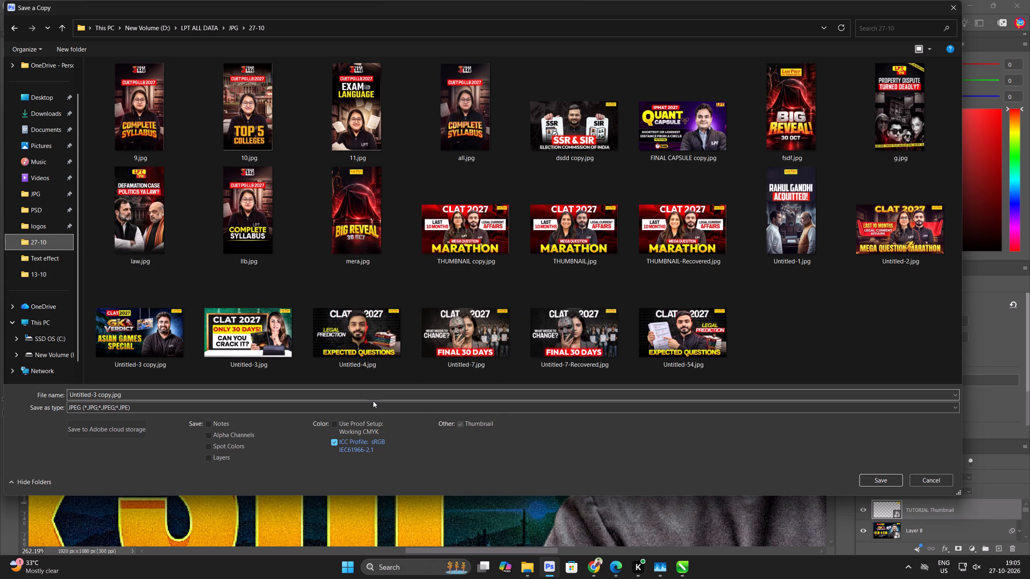